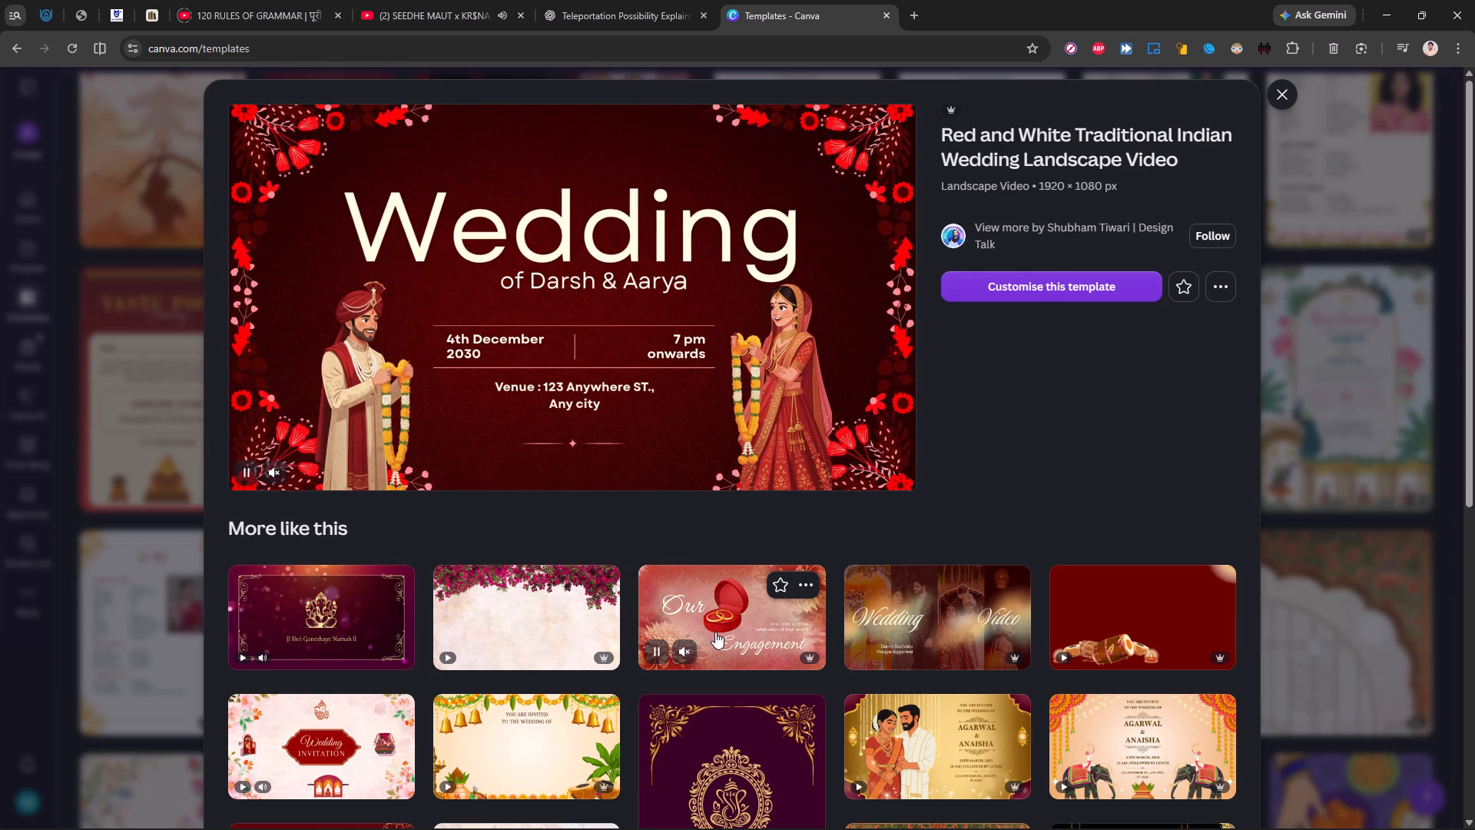
Browse the similar wedding video templates and open the Red and Pink Elegant Wedding Invitation Landscape Video for customising.
{"action": "scroll", "coordinate": [715, 632], "scroll_direction": "down", "scroll_amount": 4}
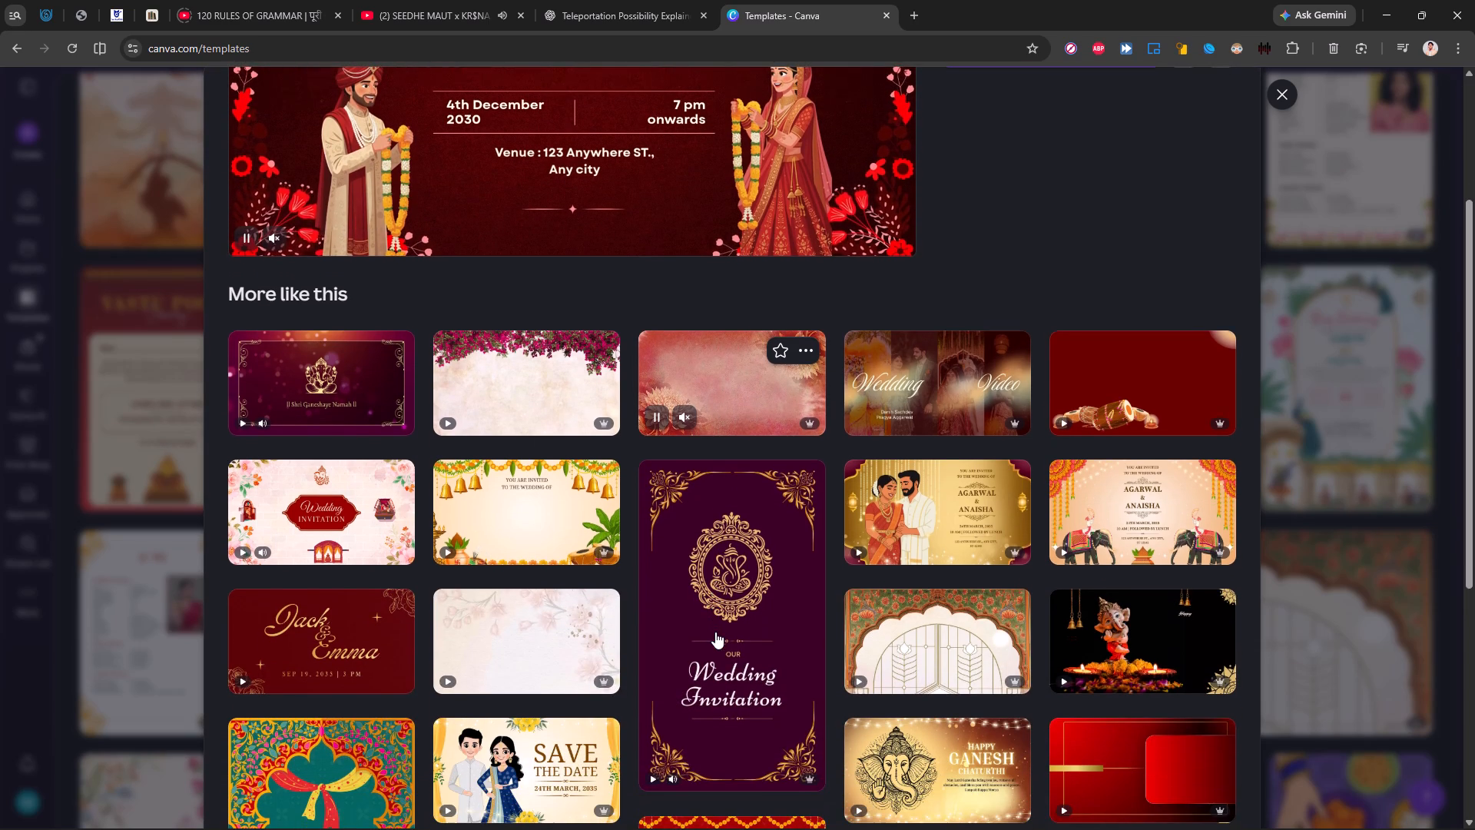
{"action": "scroll", "coordinate": [715, 625], "scroll_direction": "down", "scroll_amount": 3}
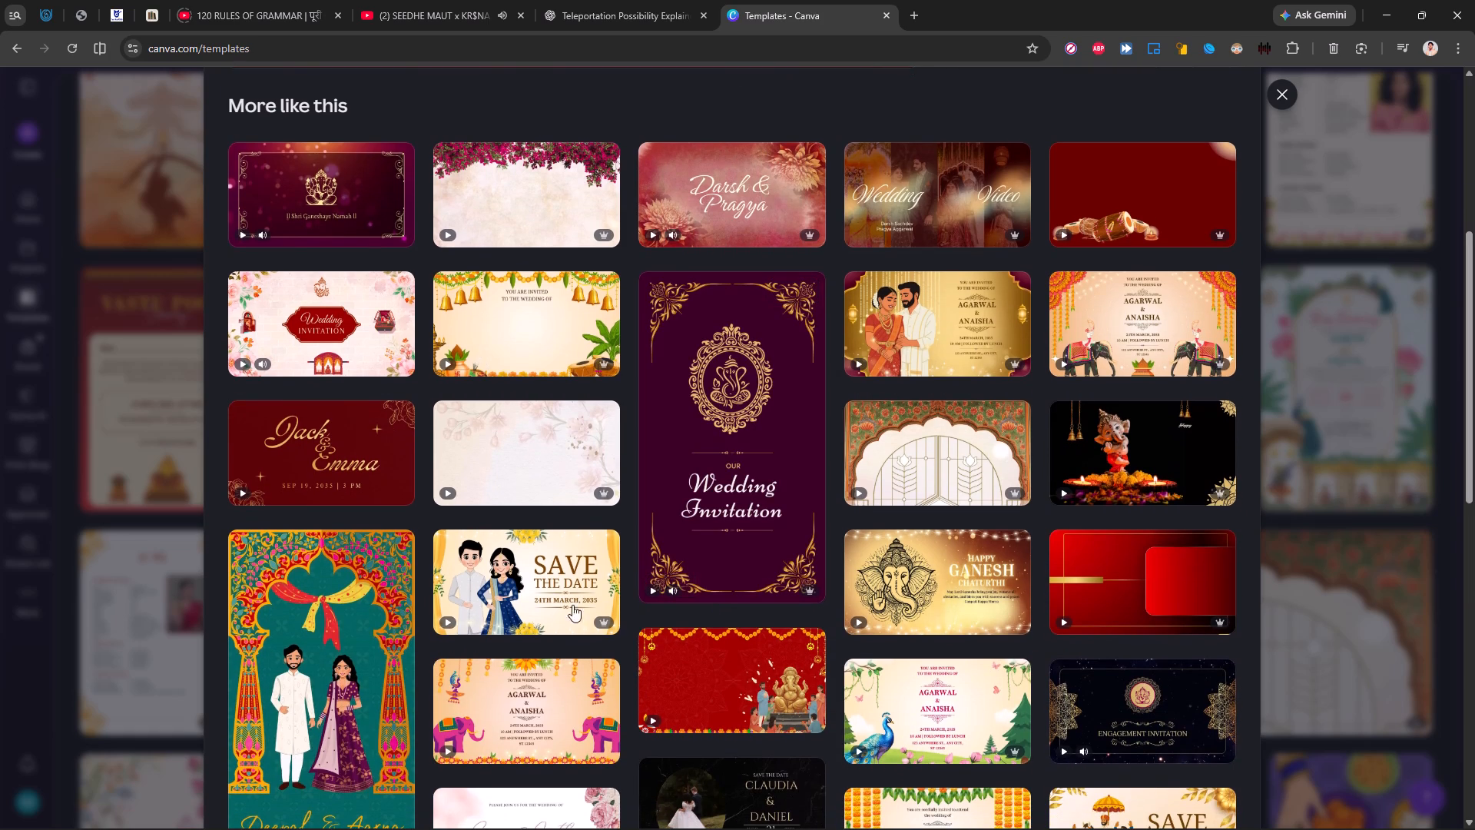
{"action": "scroll", "coordinate": [490, 603], "scroll_direction": "up", "scroll_amount": 1}
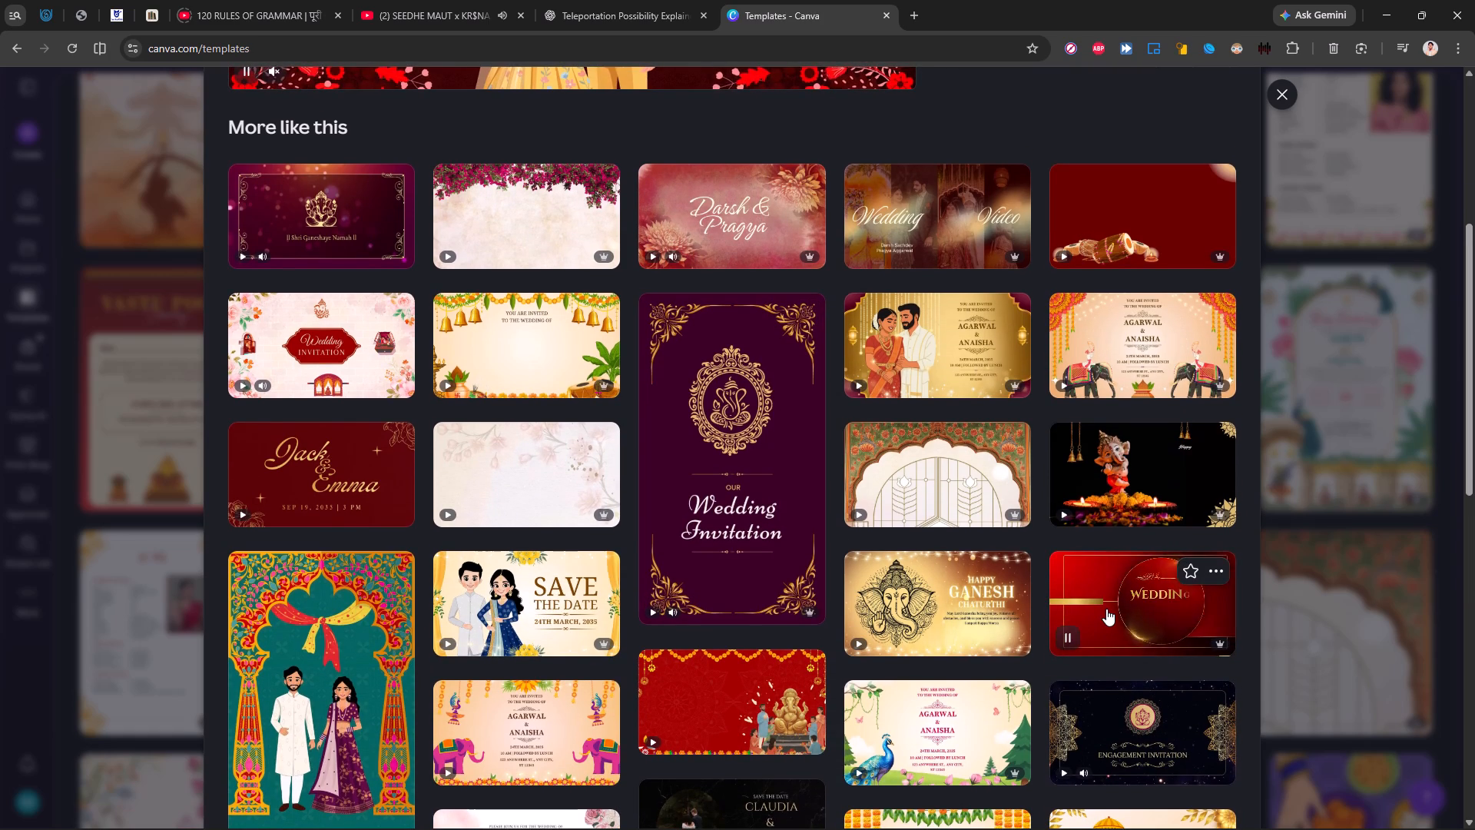
{"action": "scroll", "coordinate": [1106, 609], "scroll_direction": "up", "scroll_amount": 4}
{"action": "scroll", "coordinate": [705, 480], "scroll_direction": "up", "scroll_amount": 1}
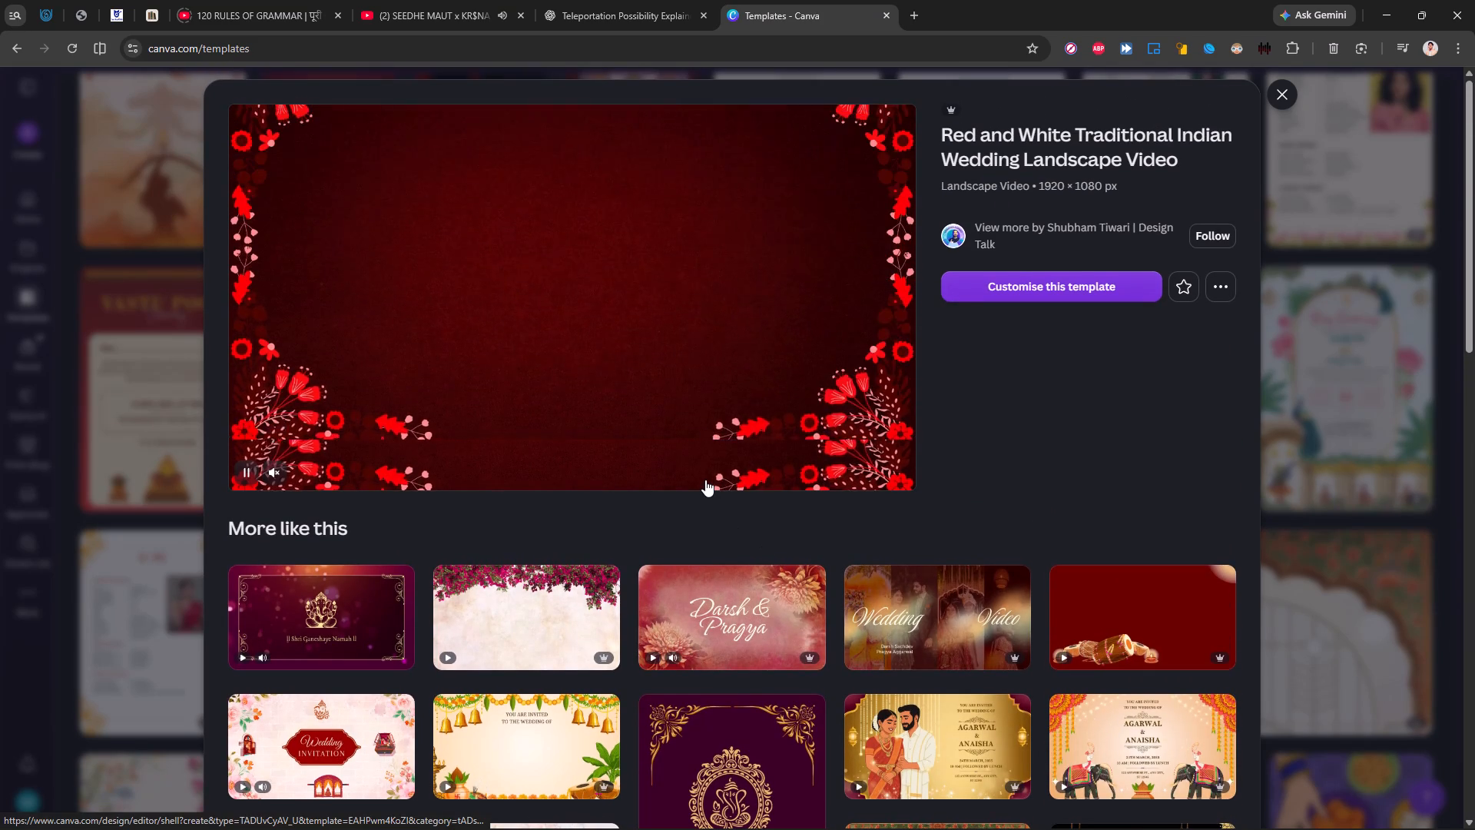
{"action": "scroll", "coordinate": [705, 480], "scroll_direction": "down", "scroll_amount": 2}
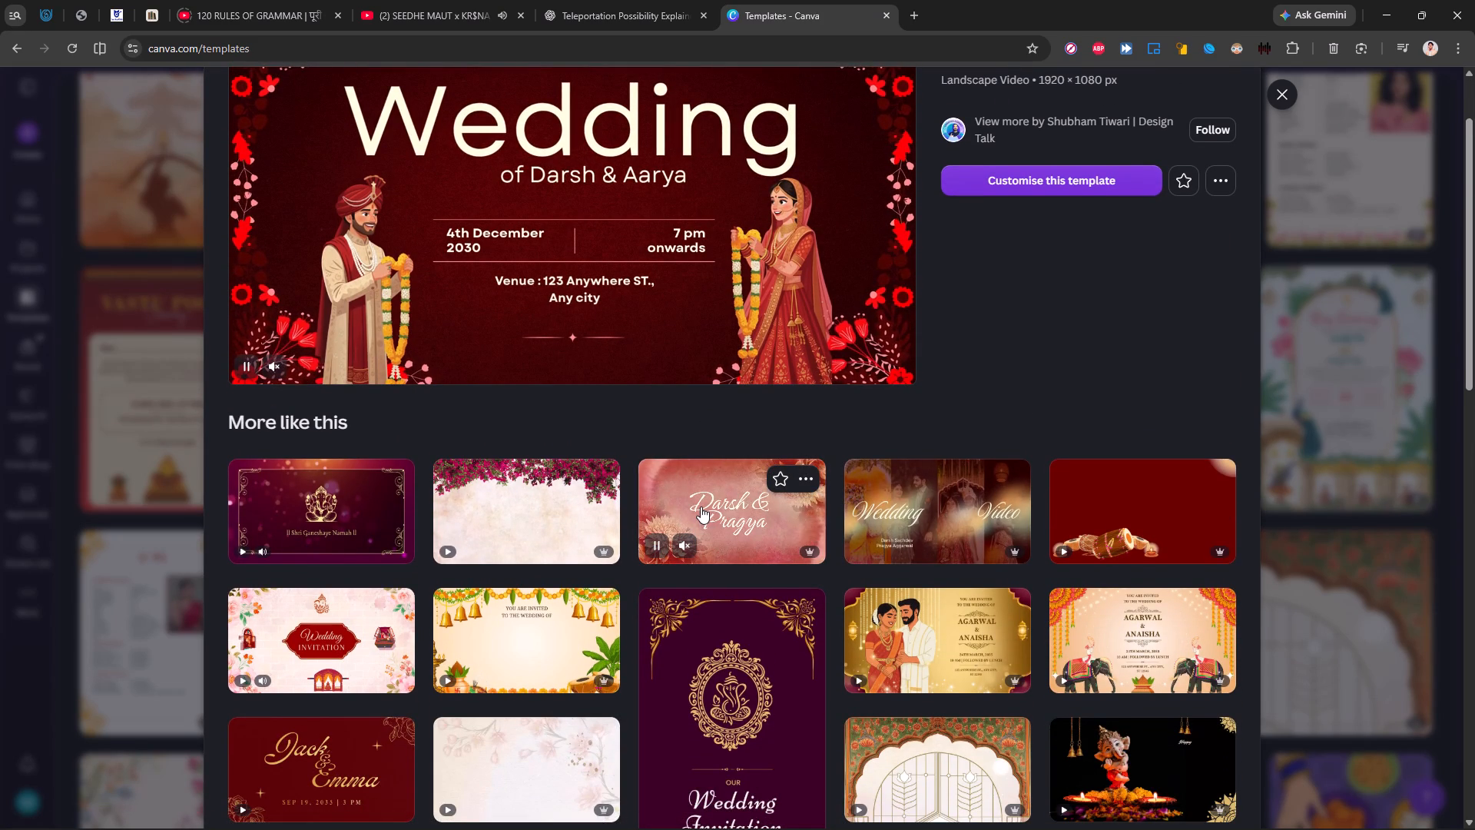
{"action": "left_click", "coordinate": [512, 501]}
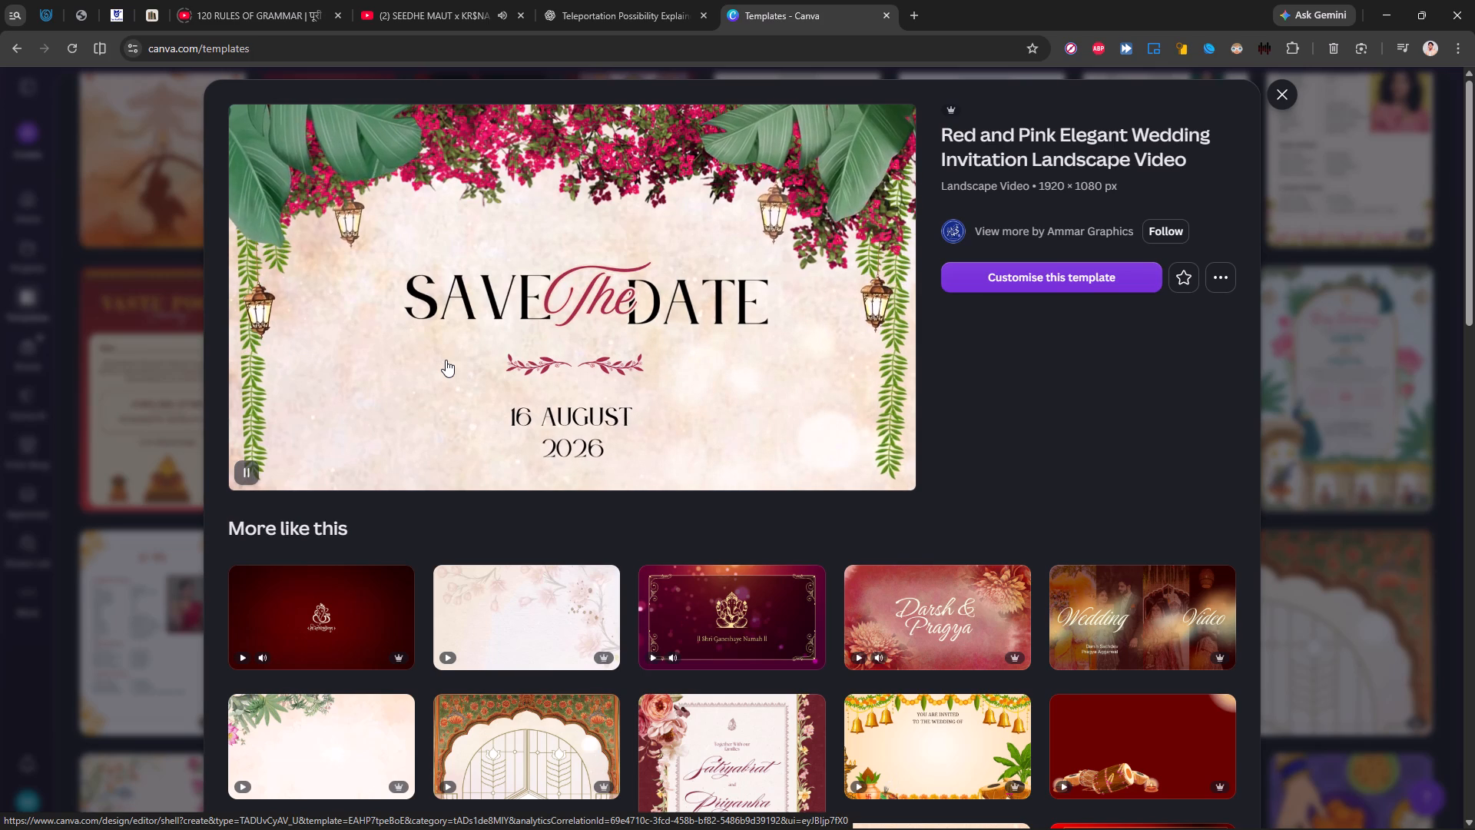
{"action": "left_click", "coordinate": [1069, 277]}
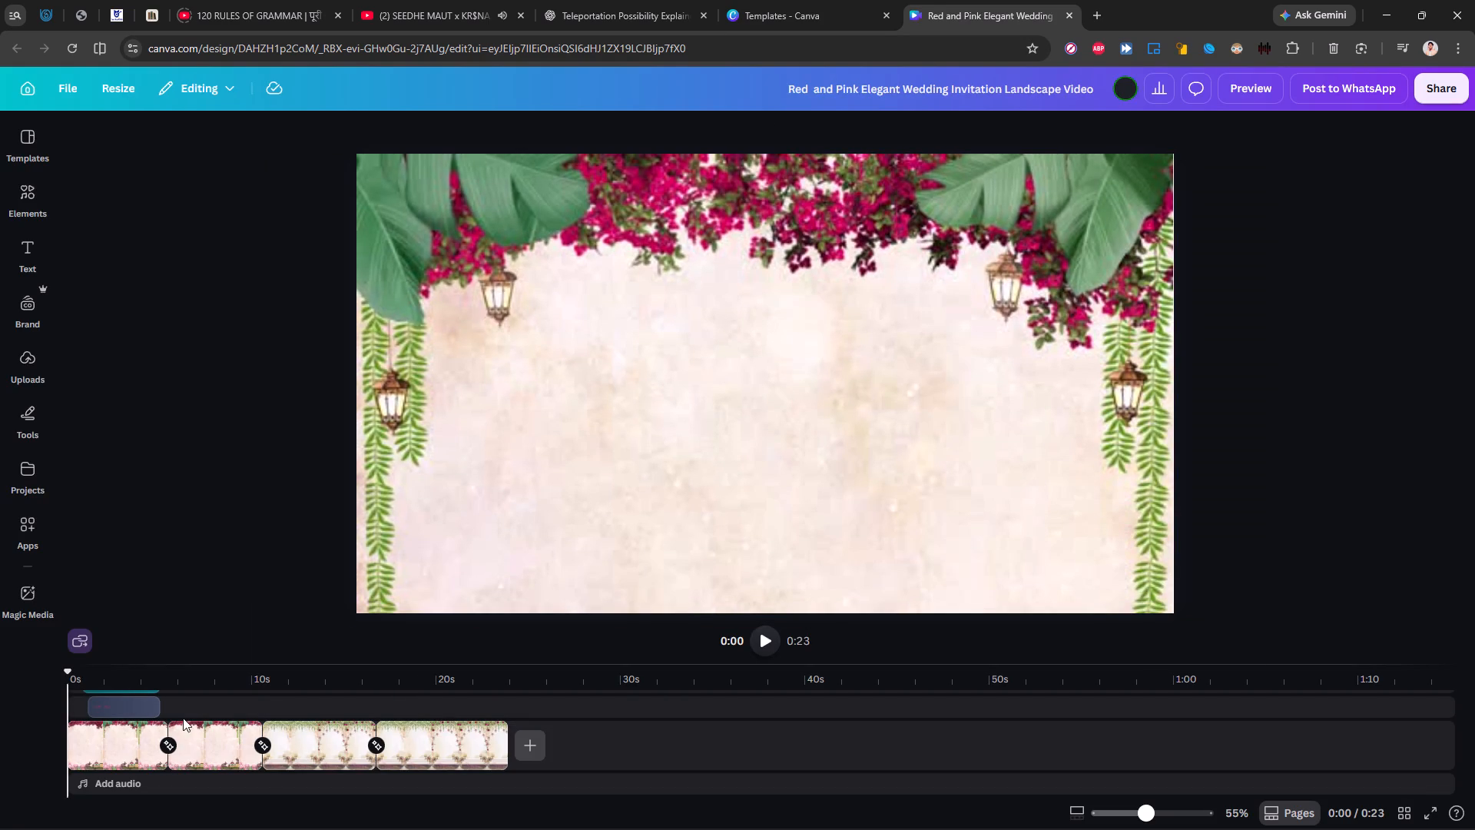
Inspect the first two scenes and the separate "Save", "The" and "Date" text layers of the opening title.
{"action": "left_click", "coordinate": [194, 738]}
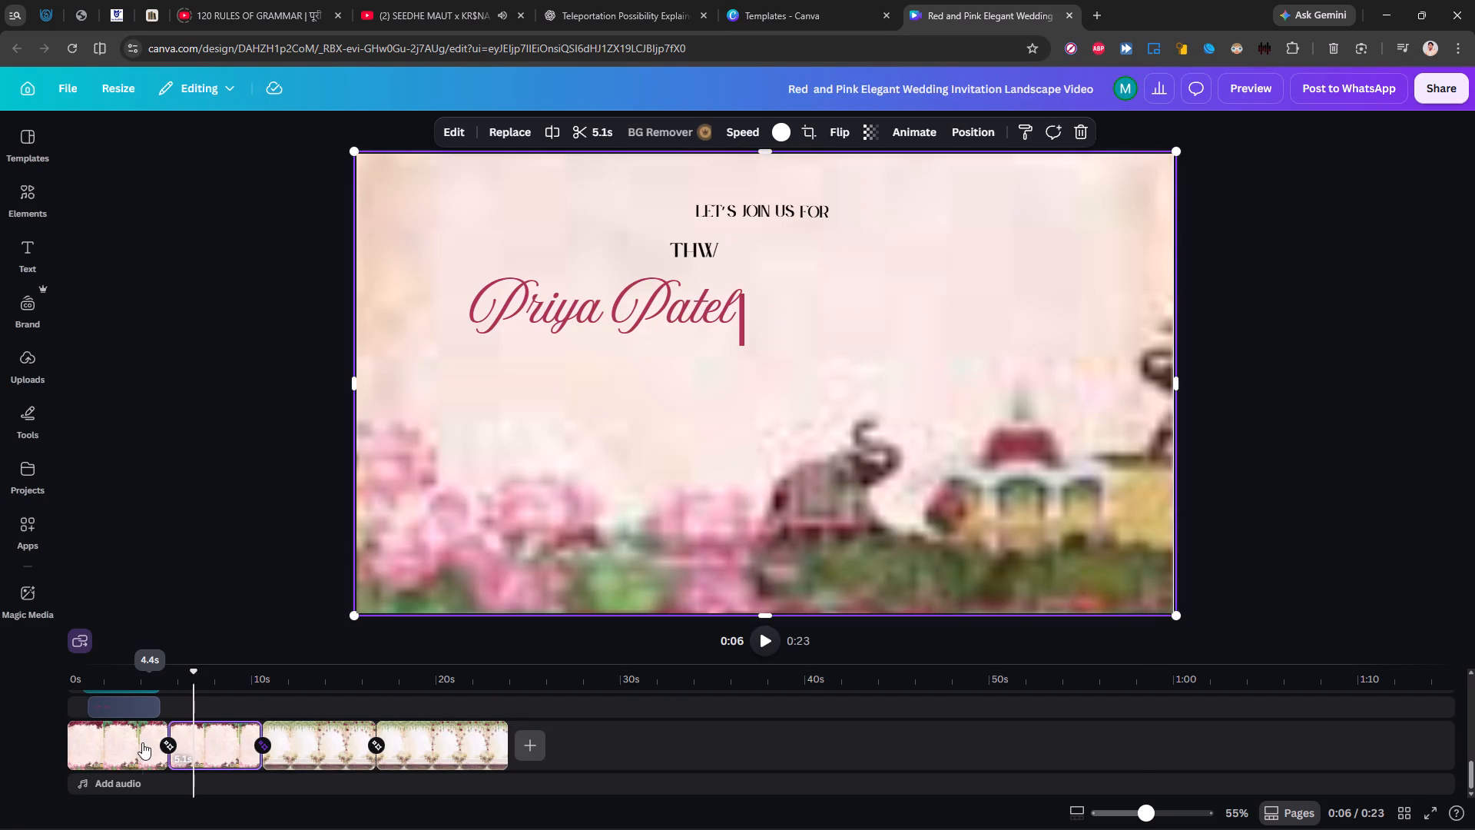
{"action": "left_click", "coordinate": [131, 741]}
{"action": "scroll", "coordinate": [131, 741], "scroll_direction": "up", "scroll_amount": 1}
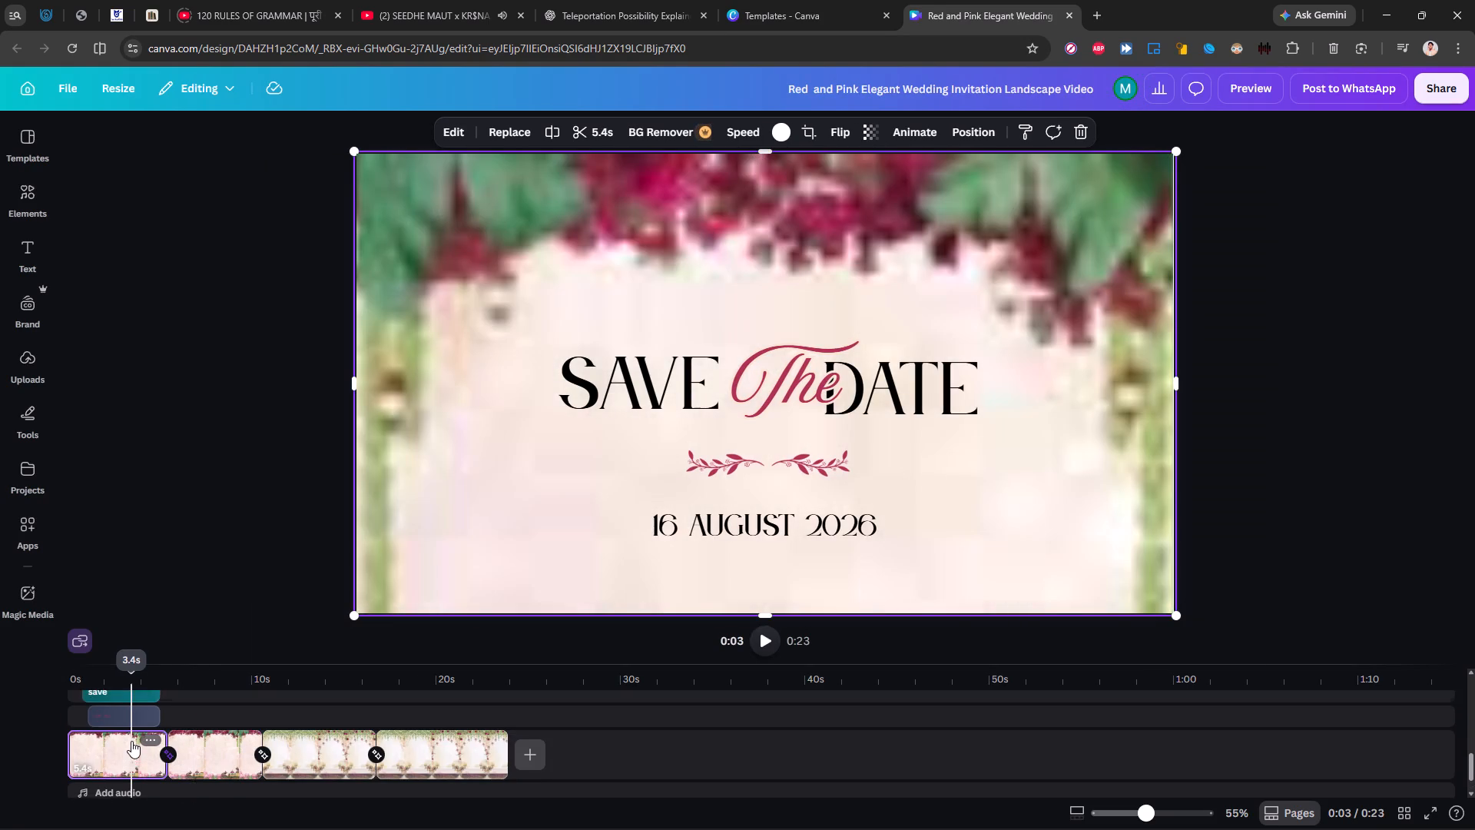
{"action": "scroll", "coordinate": [131, 741], "scroll_direction": "up", "scroll_amount": 1}
{"action": "left_click", "coordinate": [119, 742]}
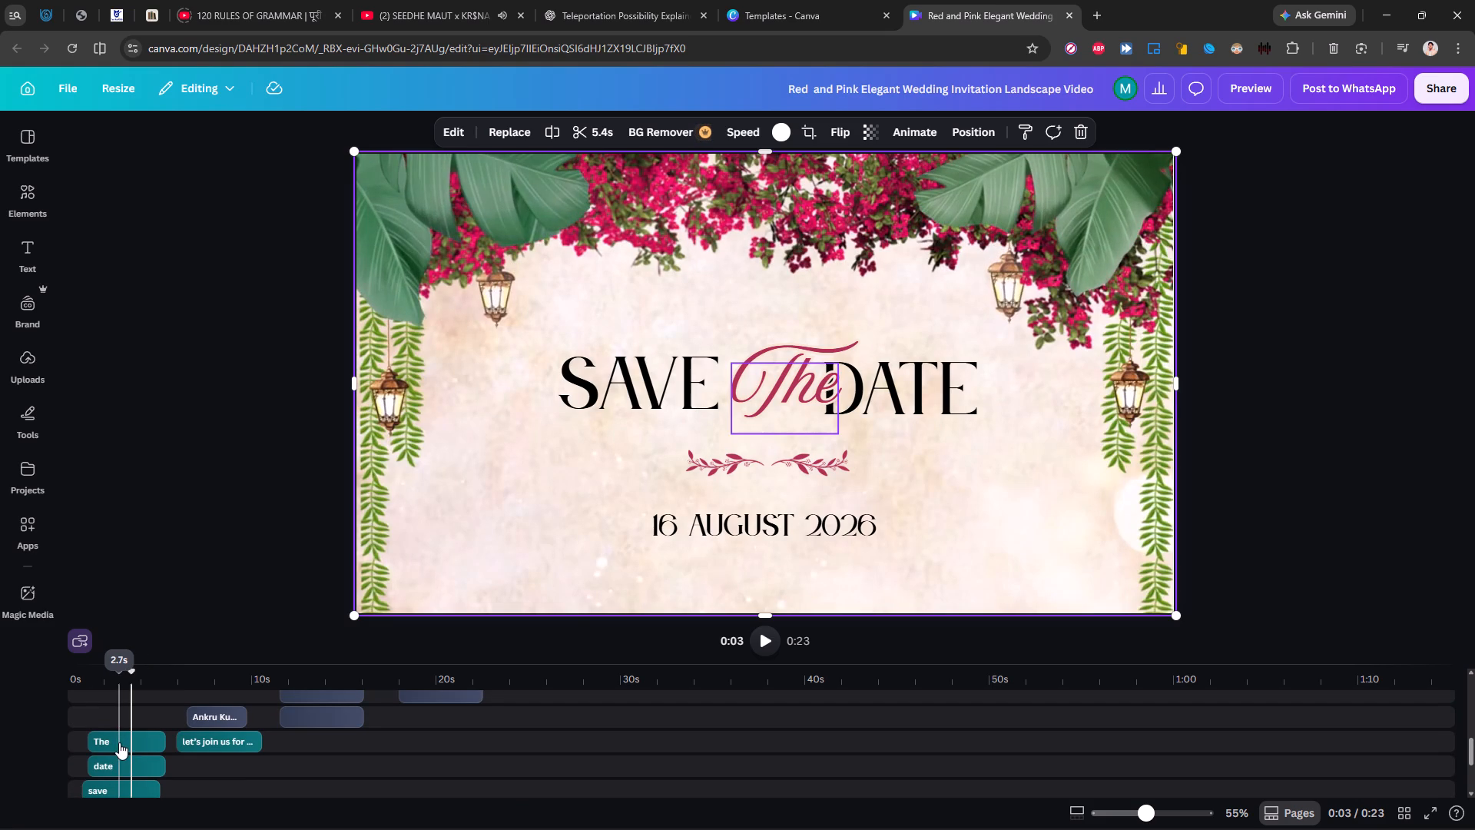
{"action": "left_click", "coordinate": [132, 767]}
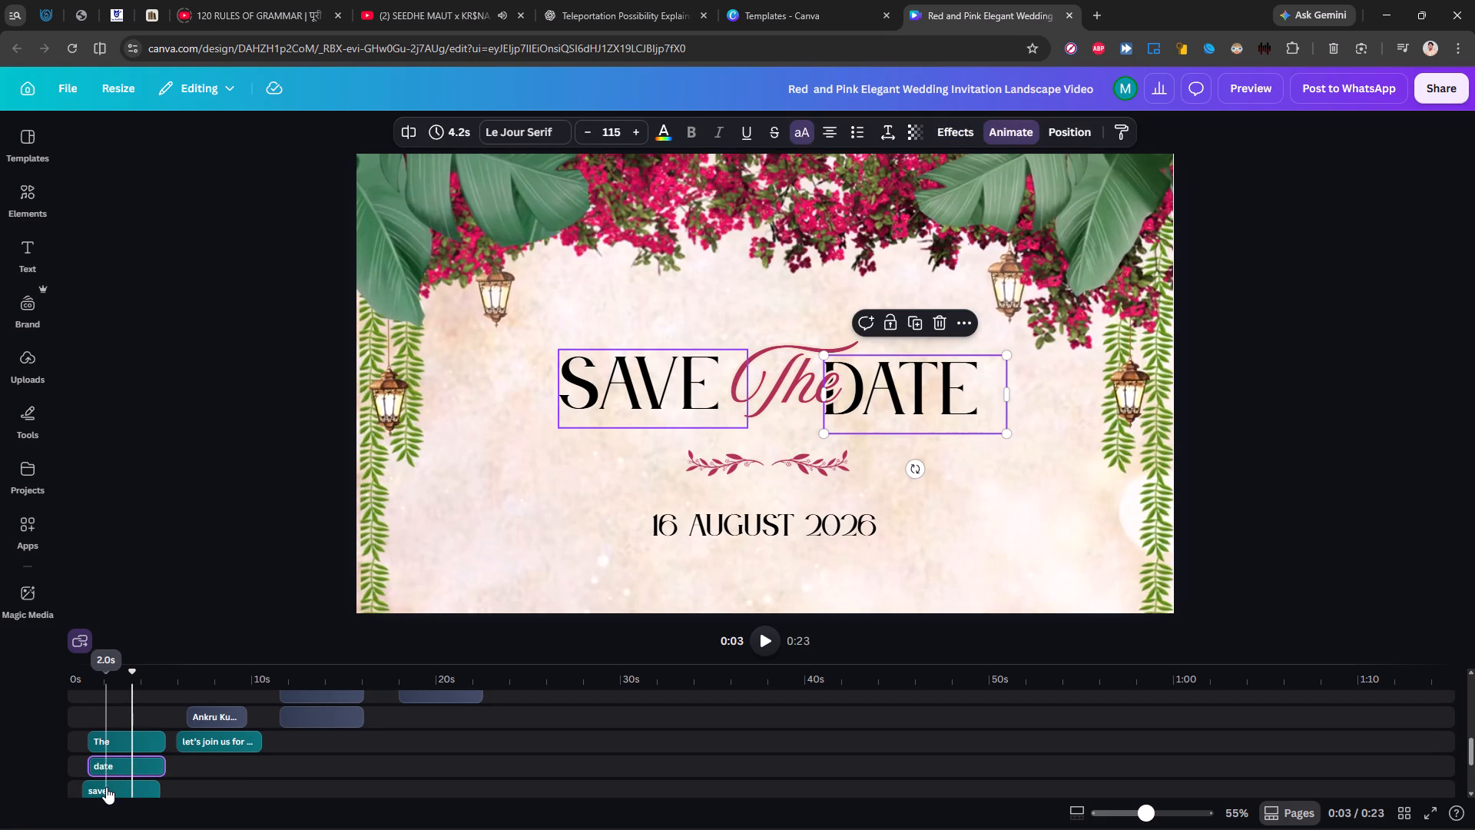
{"action": "left_click", "coordinate": [106, 787]}
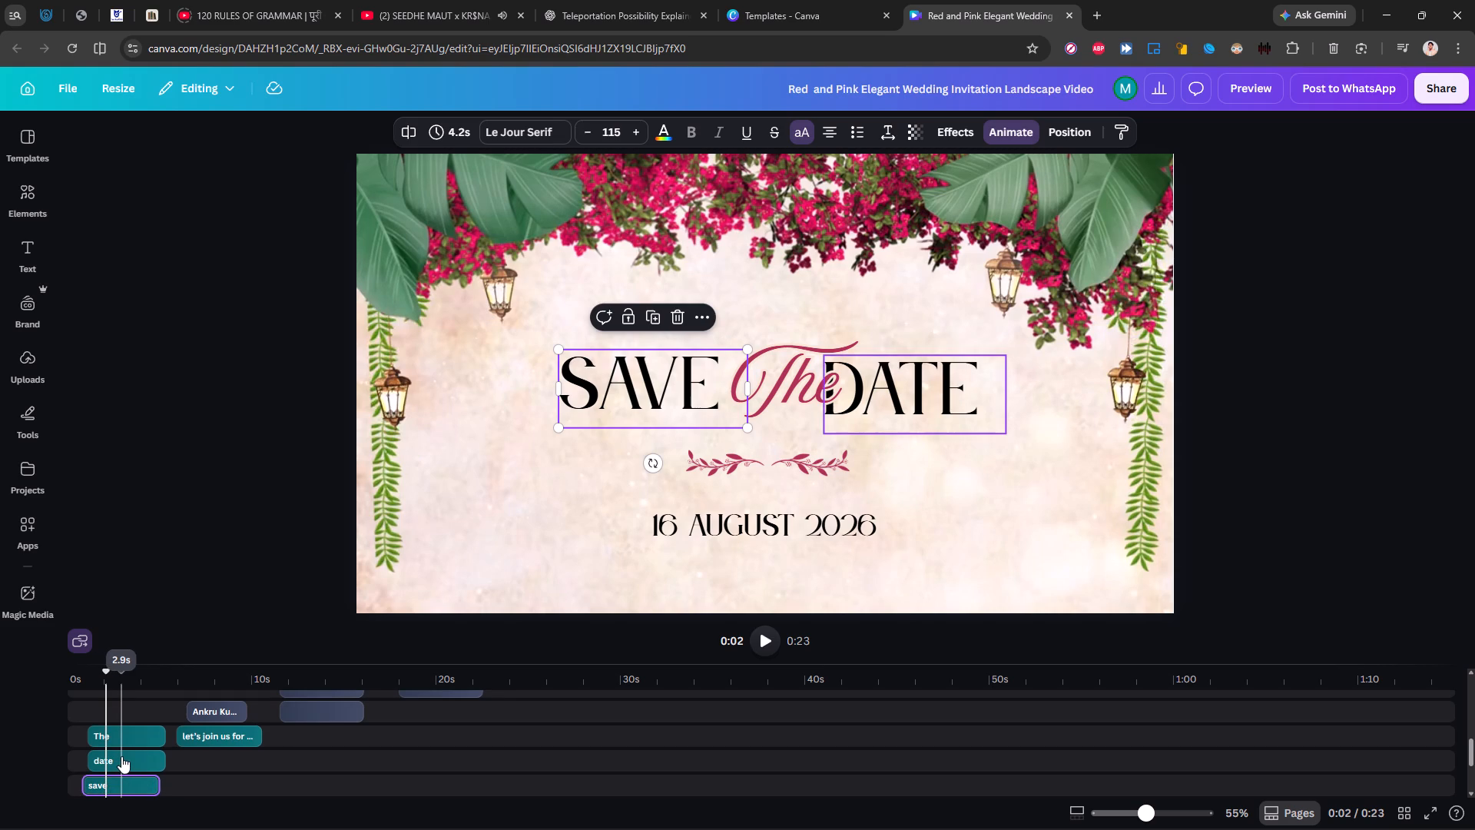
{"action": "left_click", "coordinate": [121, 756]}
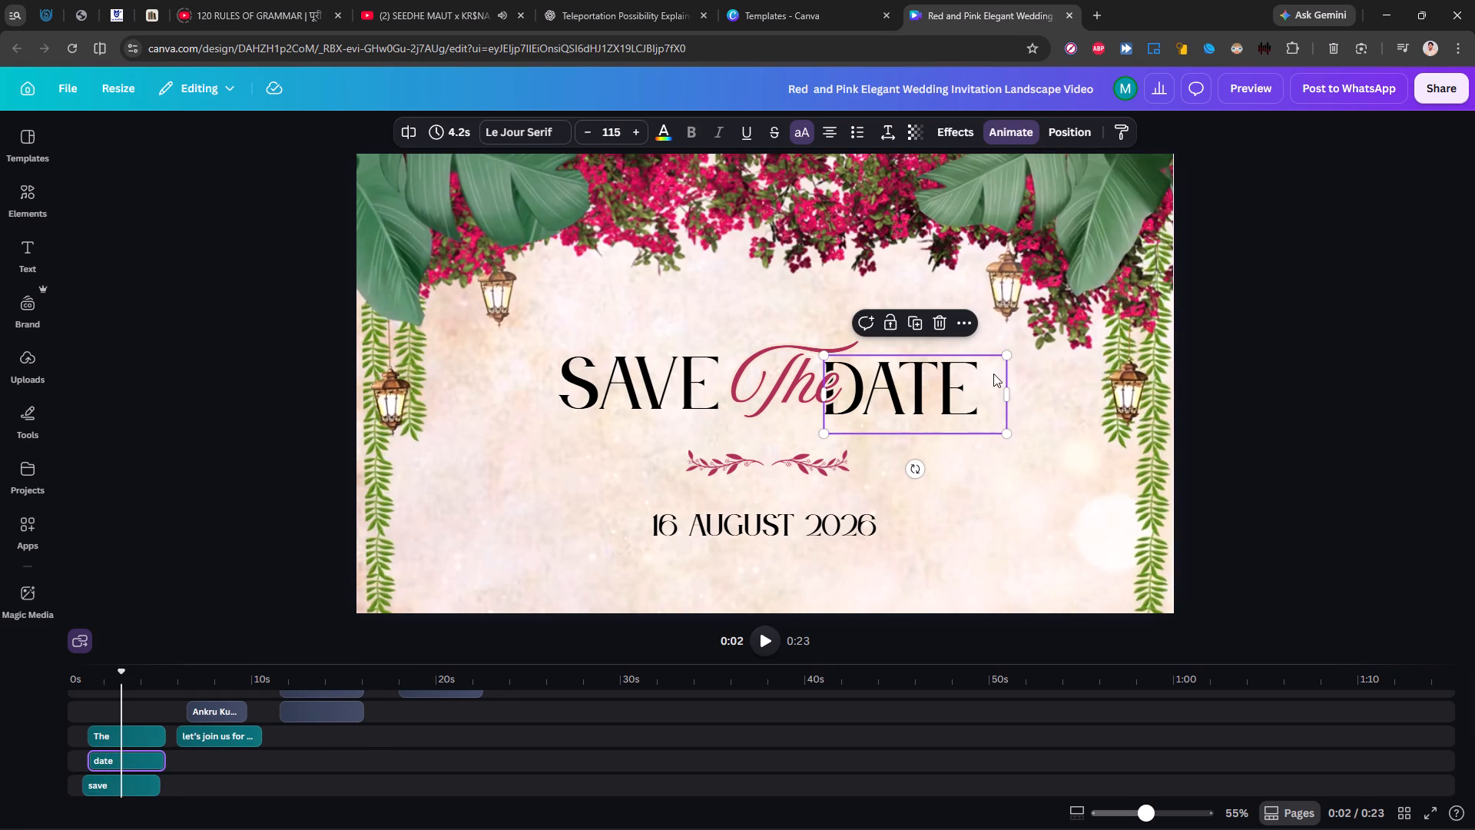
{"action": "left_click", "coordinate": [934, 381]}
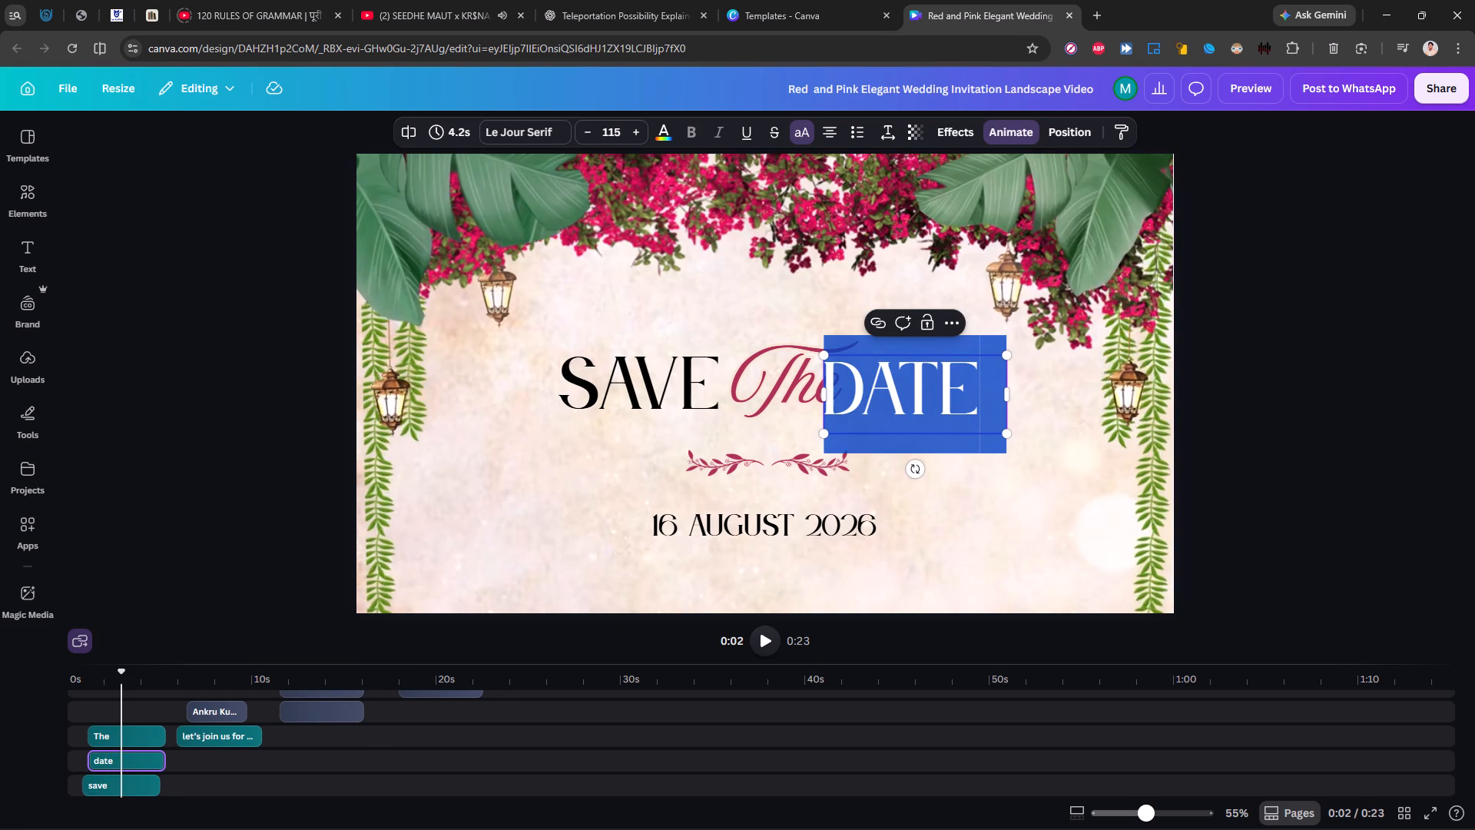
{"action": "left_click", "coordinate": [1314, 473]}
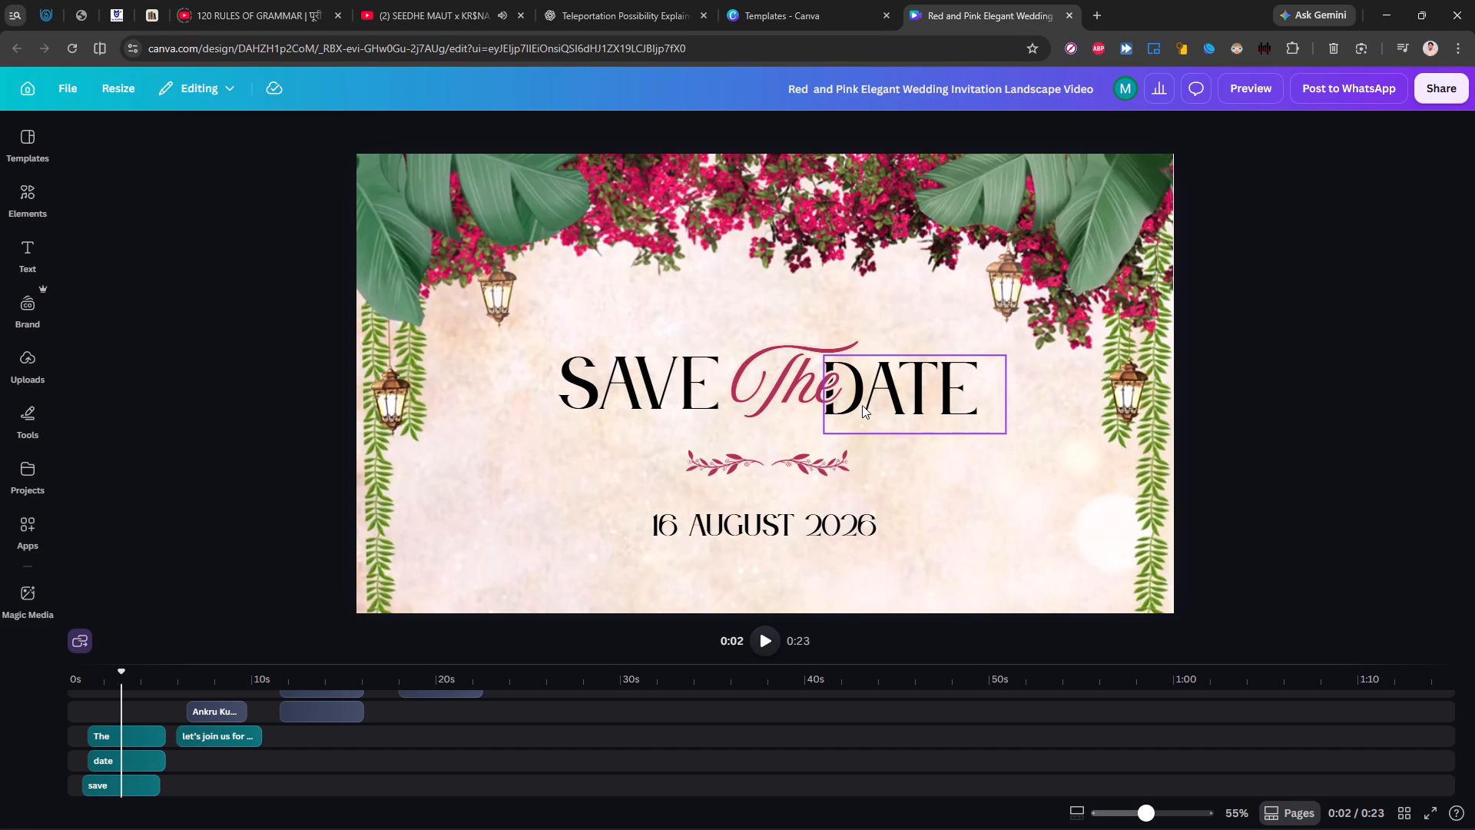
Look through the text animation options for the word "The" in the opening title.
{"action": "left_click", "coordinate": [828, 393]}
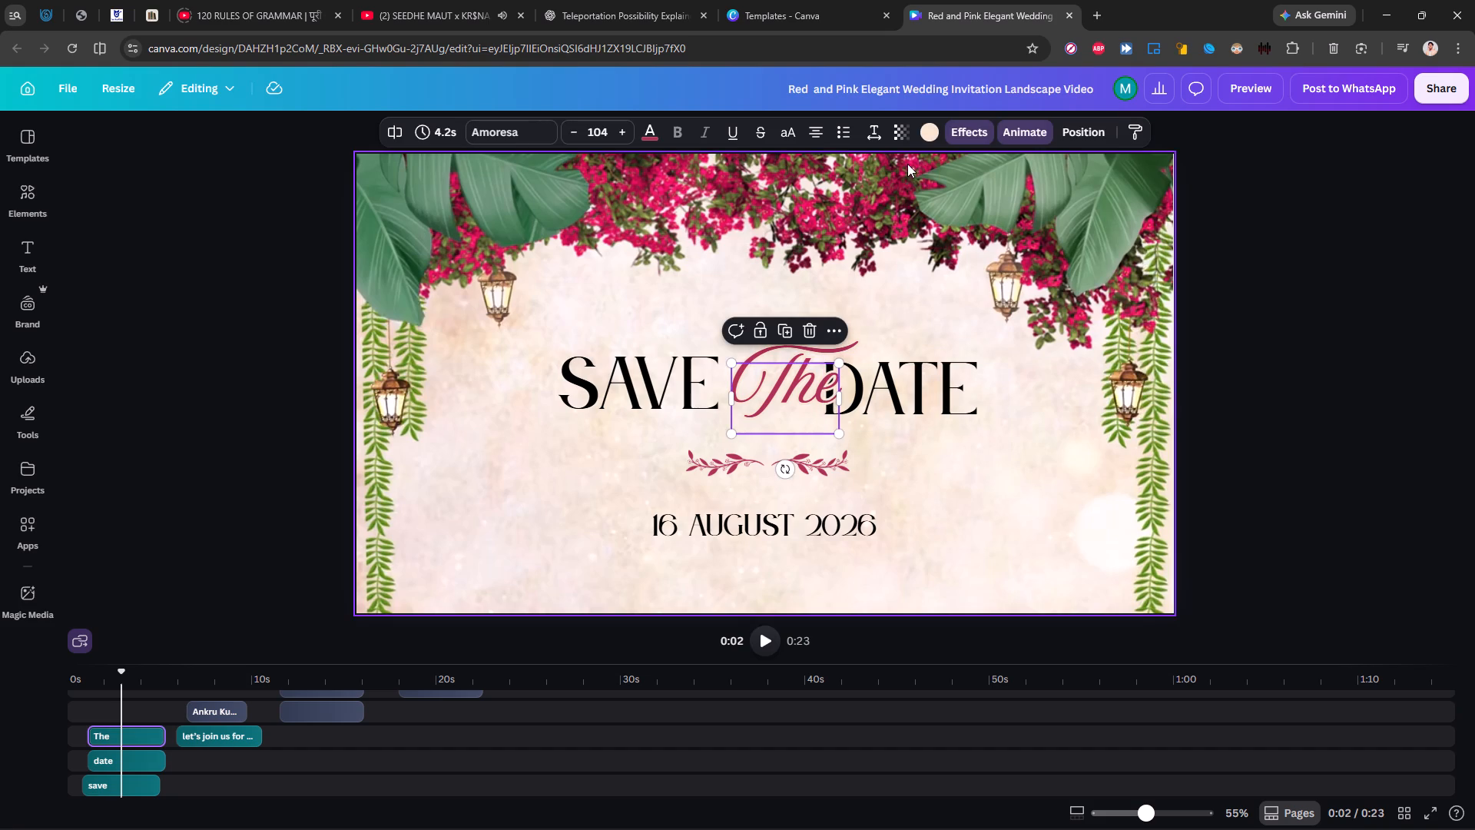
{"action": "left_click", "coordinate": [1003, 131]}
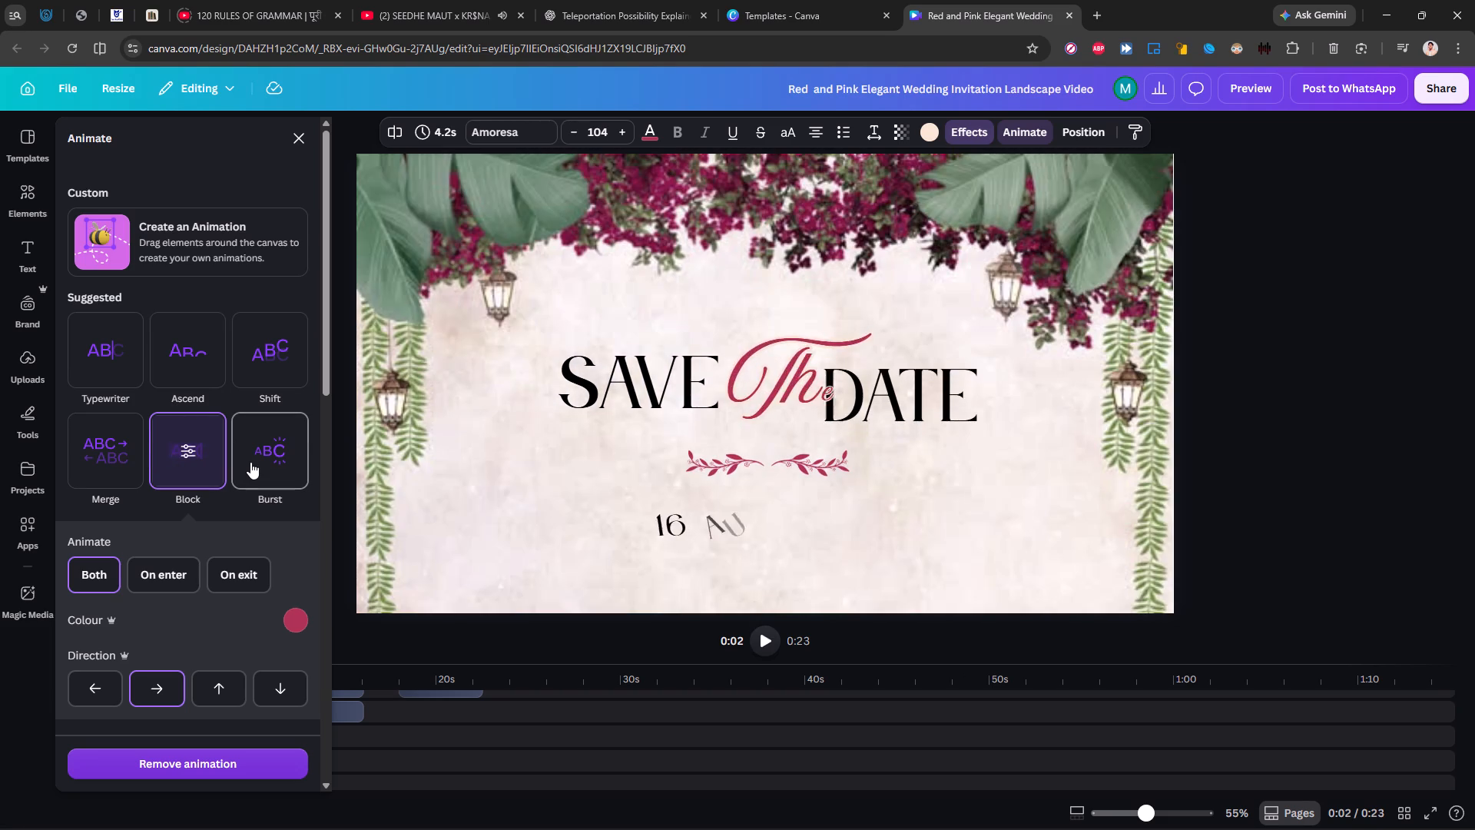
{"action": "scroll", "coordinate": [250, 462], "scroll_direction": "down", "scroll_amount": 3}
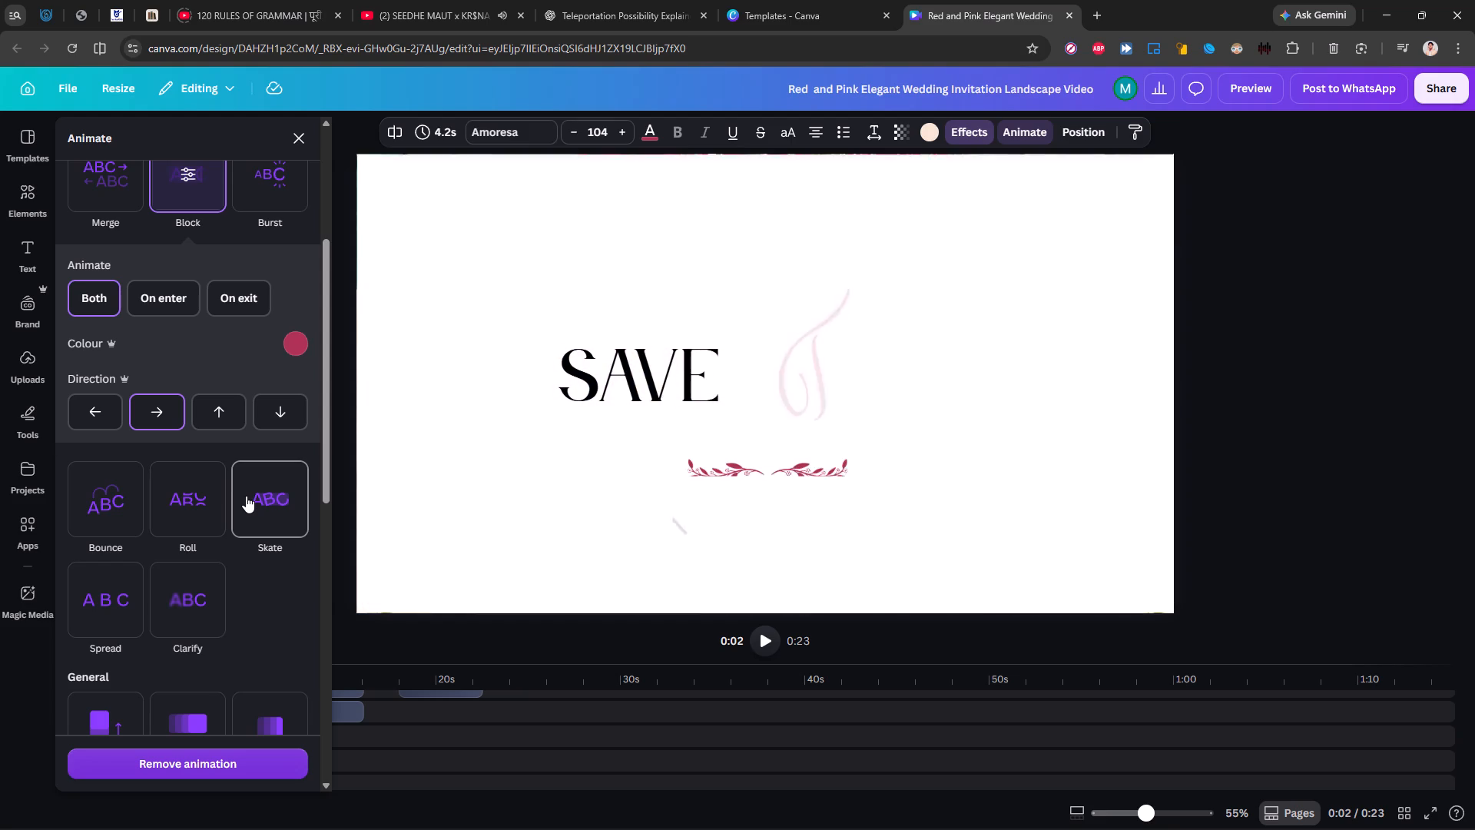
{"action": "scroll", "coordinate": [246, 496], "scroll_direction": "down", "scroll_amount": 4}
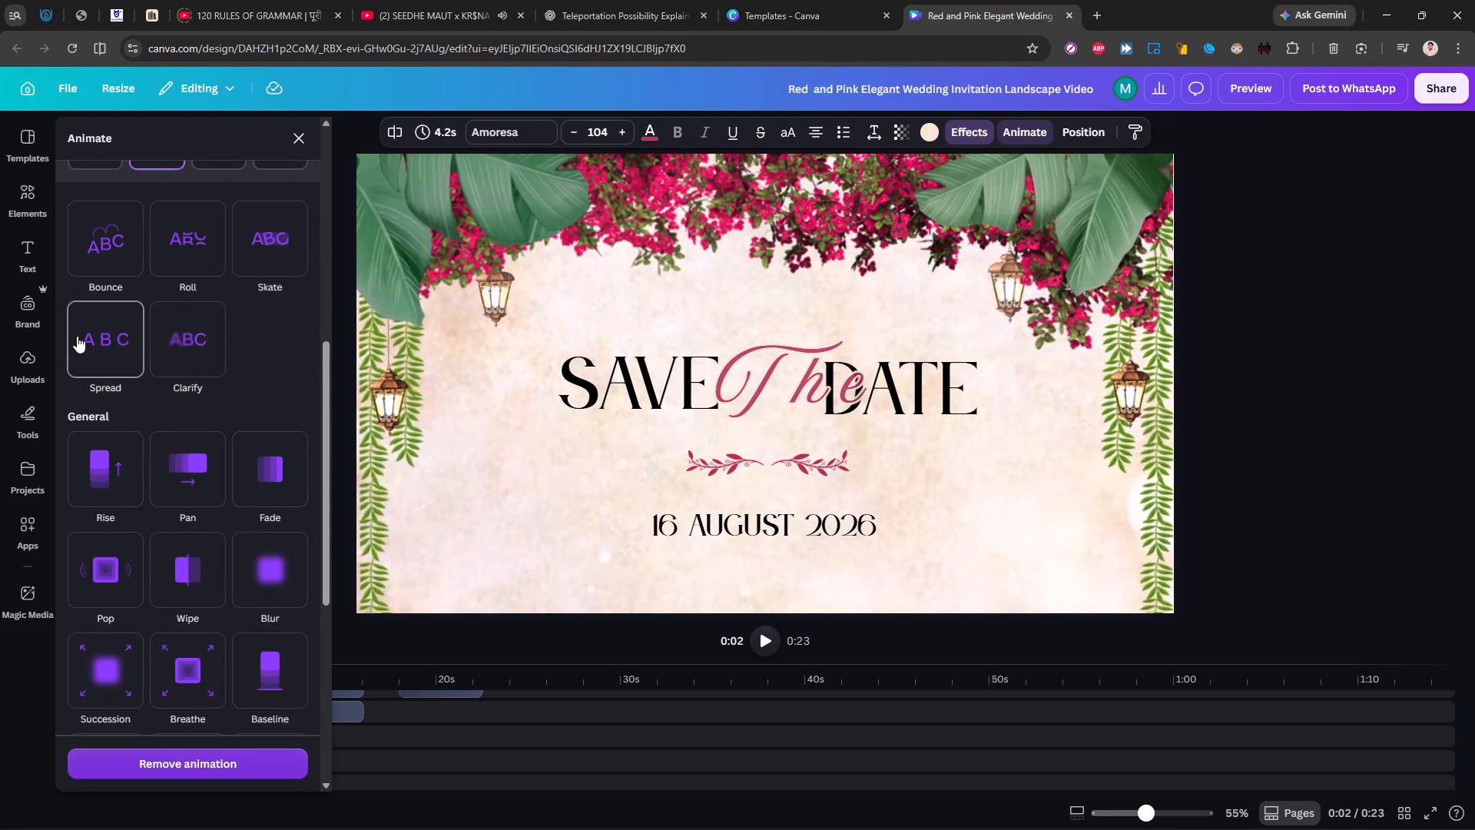
{"action": "scroll", "coordinate": [77, 336], "scroll_direction": "down", "scroll_amount": 4}
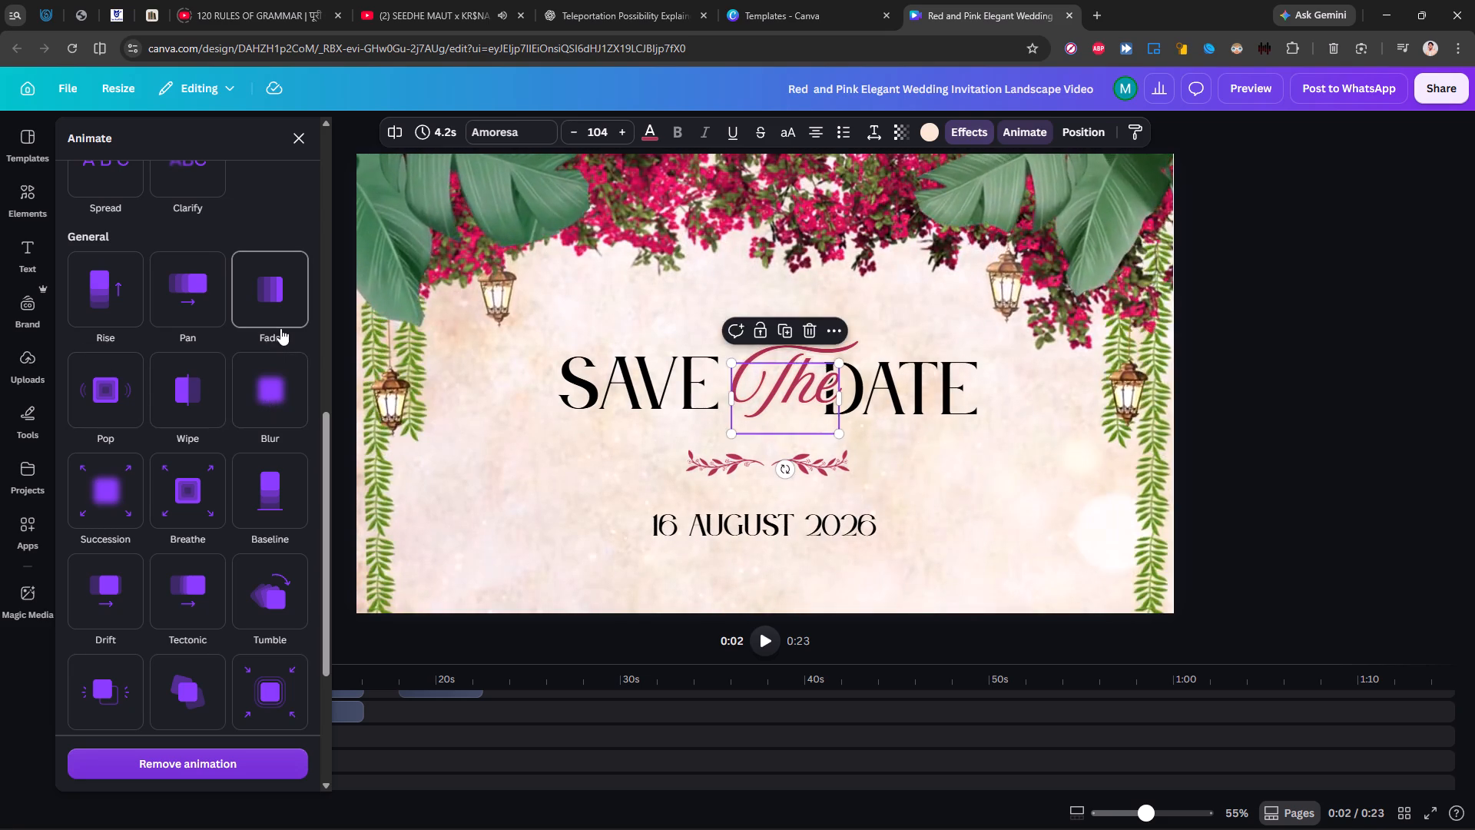
{"action": "scroll", "coordinate": [280, 328], "scroll_direction": "up", "scroll_amount": 3}
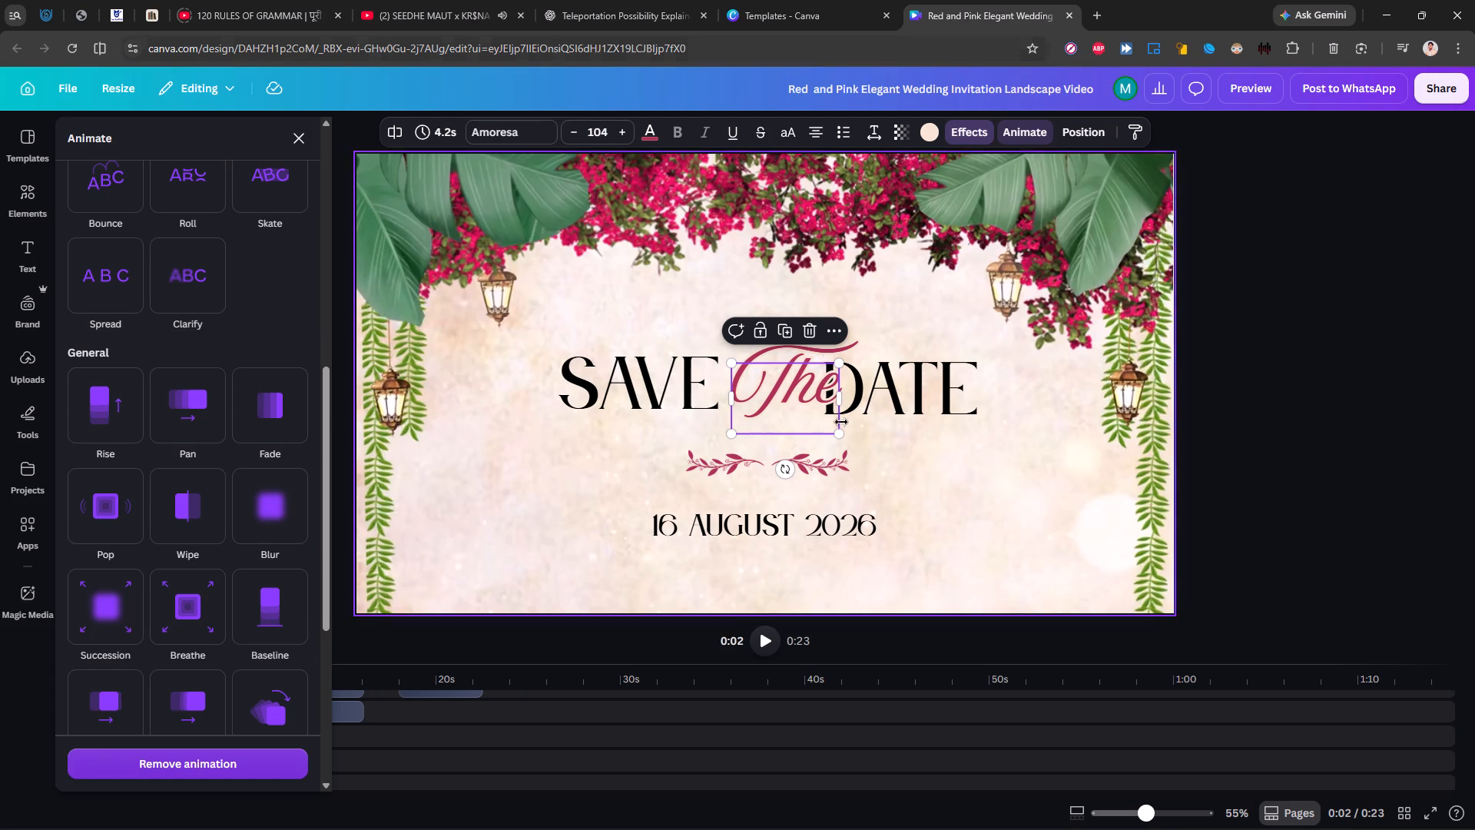
Replace the date under the Save the Date title with "09 December 2026".
{"action": "left_click", "coordinate": [734, 522]}
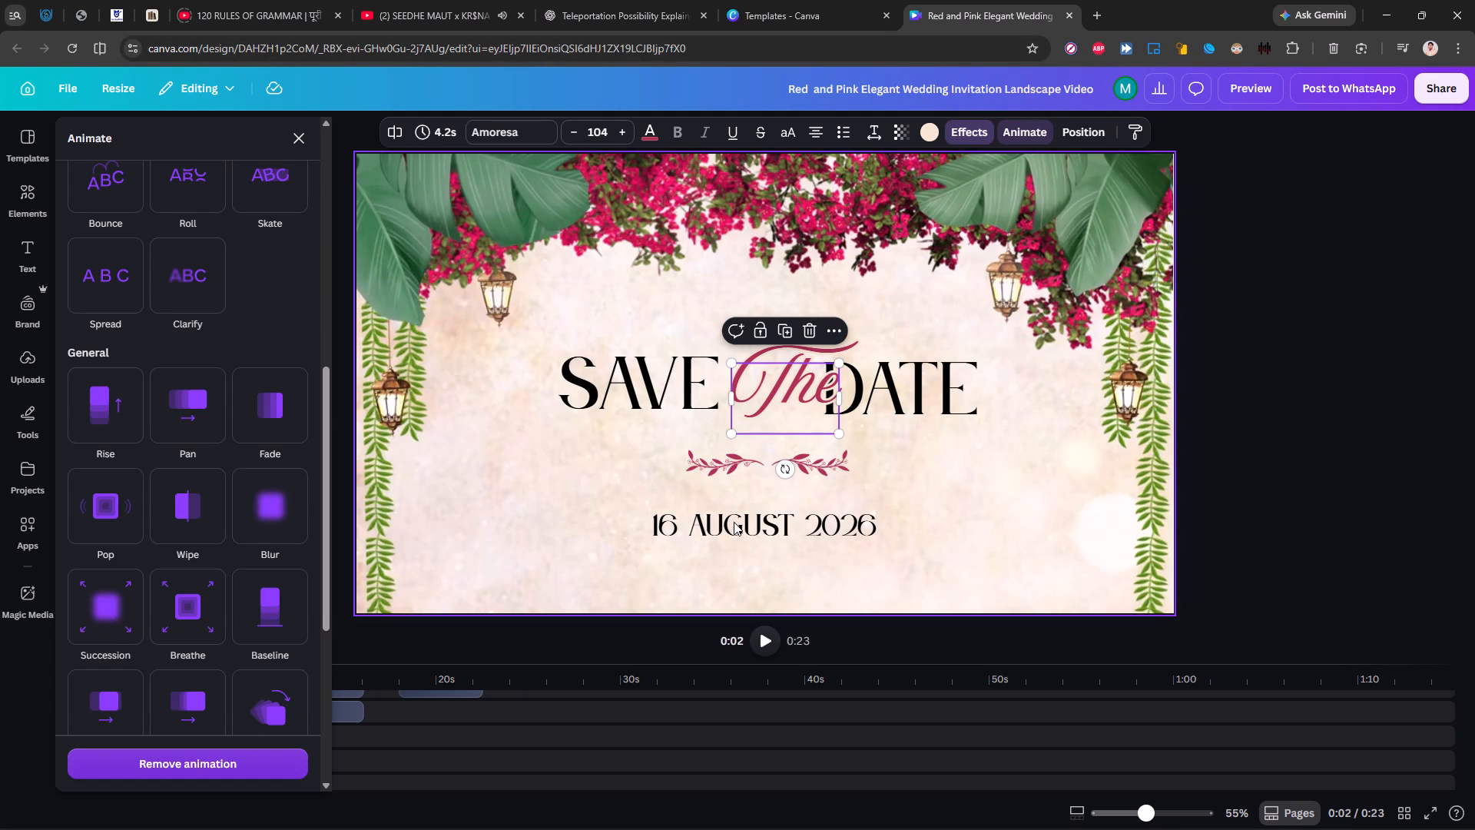
{"action": "triple_click", "coordinate": [734, 522]}
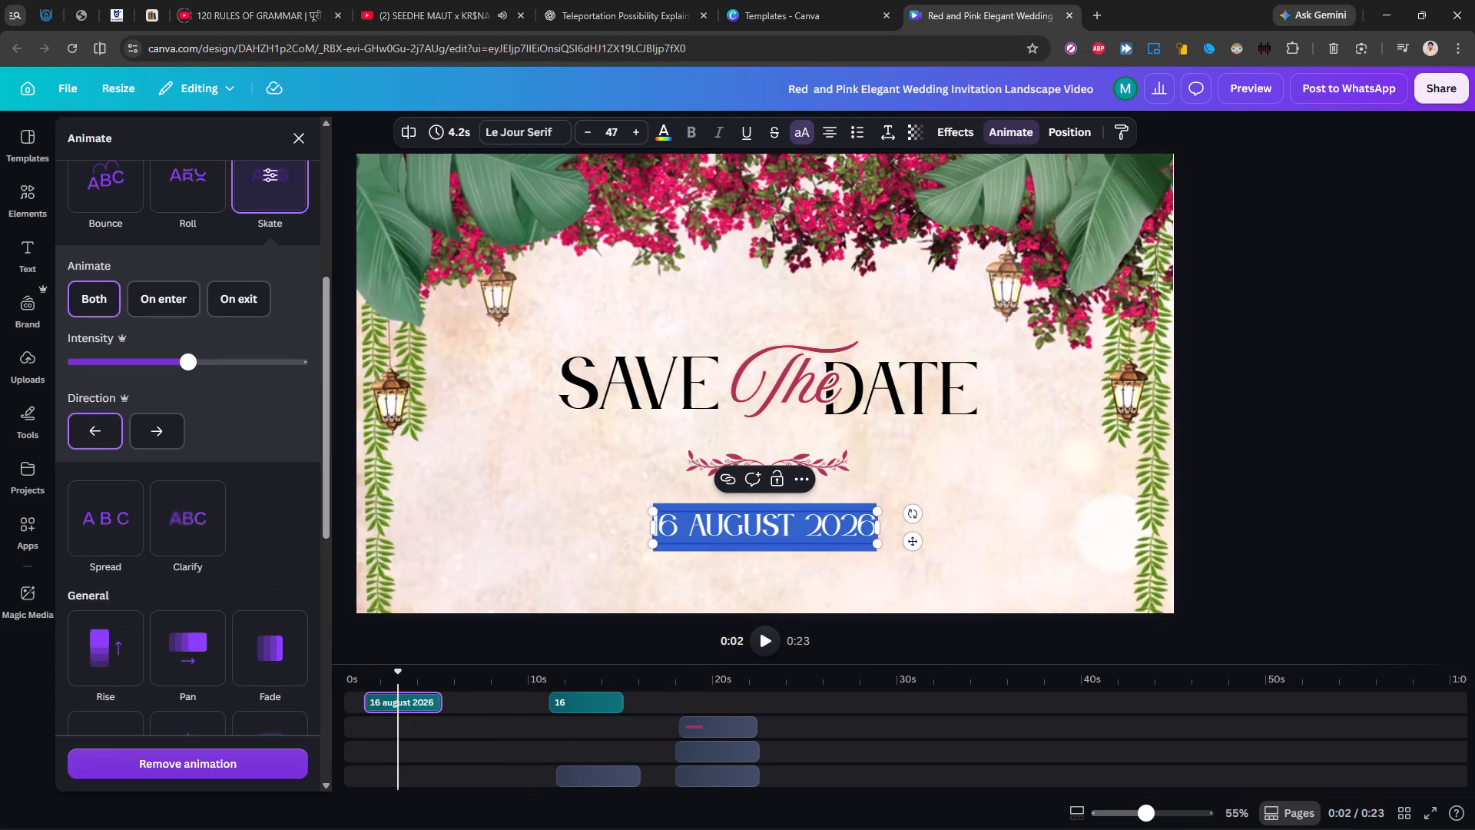
{"action": "type", "text": "09"}
{"action": "key", "text": "space"}
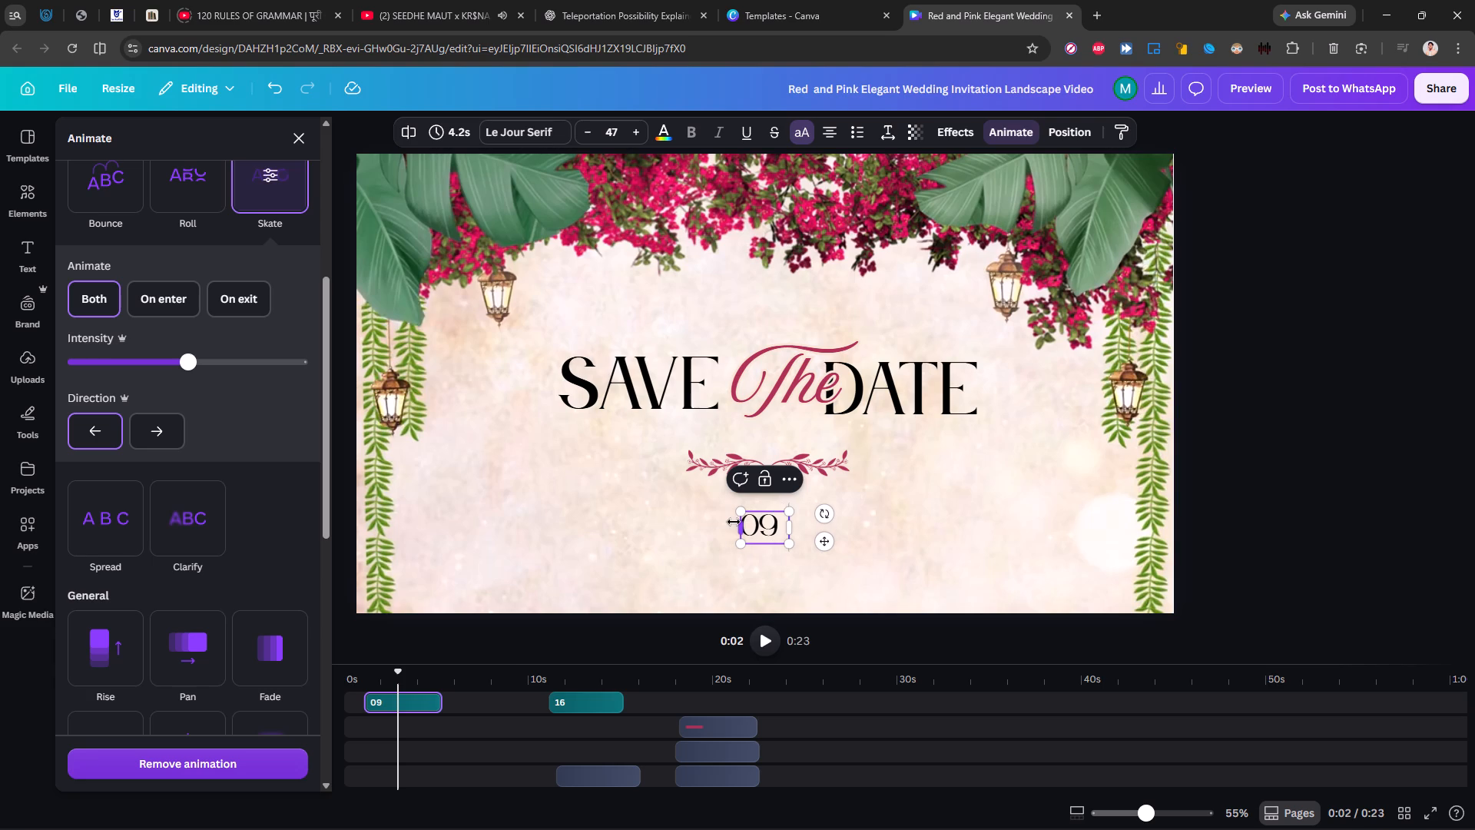
{"action": "type", "text": "DECEM"}
{"action": "key", "text": "BackSpace"}
{"action": "key", "text": "BackSpace"}
{"action": "key", "text": "BackSpace"}
{"action": "key", "text": "BackSpace"}
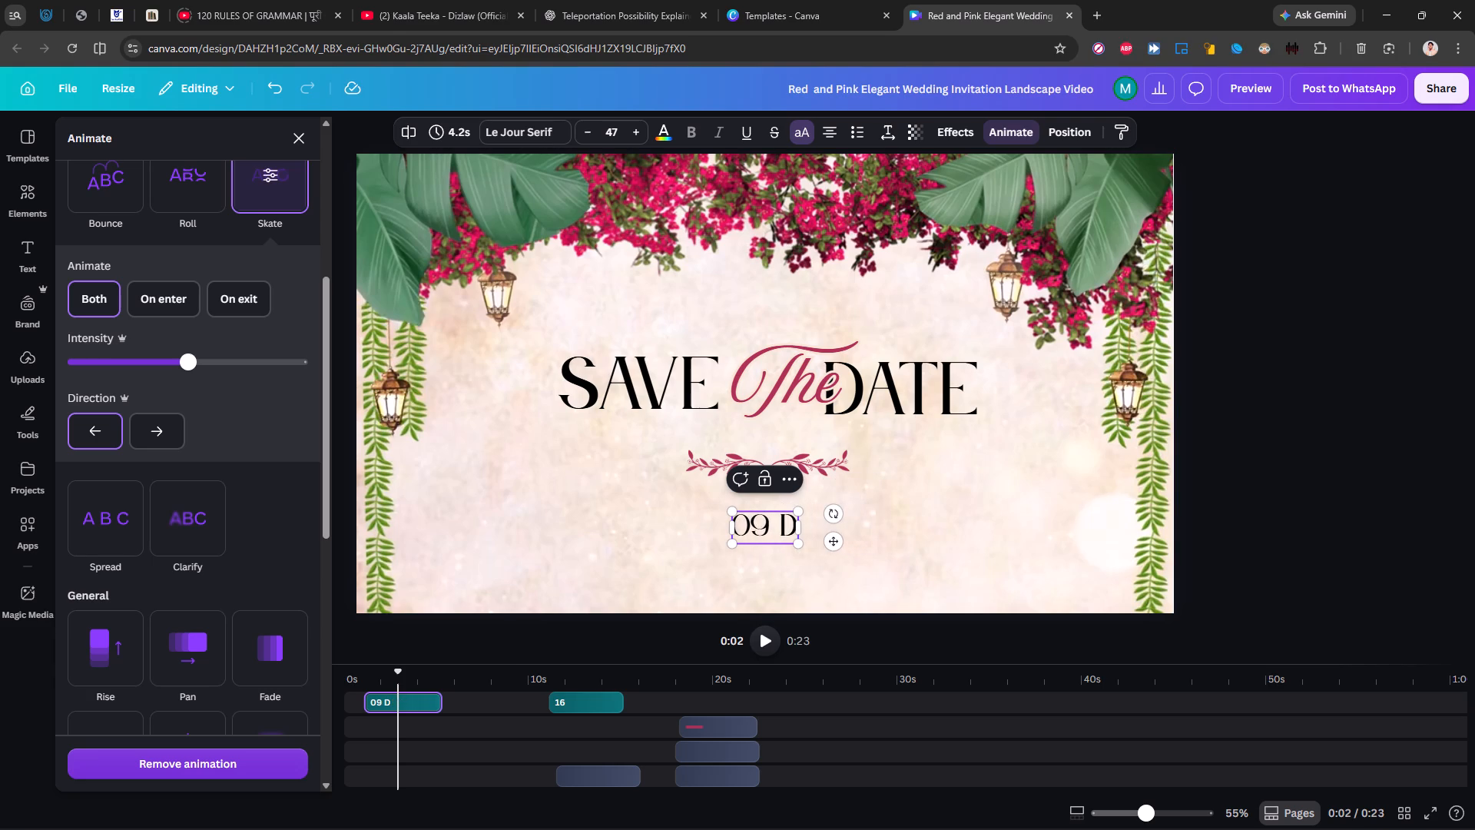
{"action": "type", "text": "ece"}
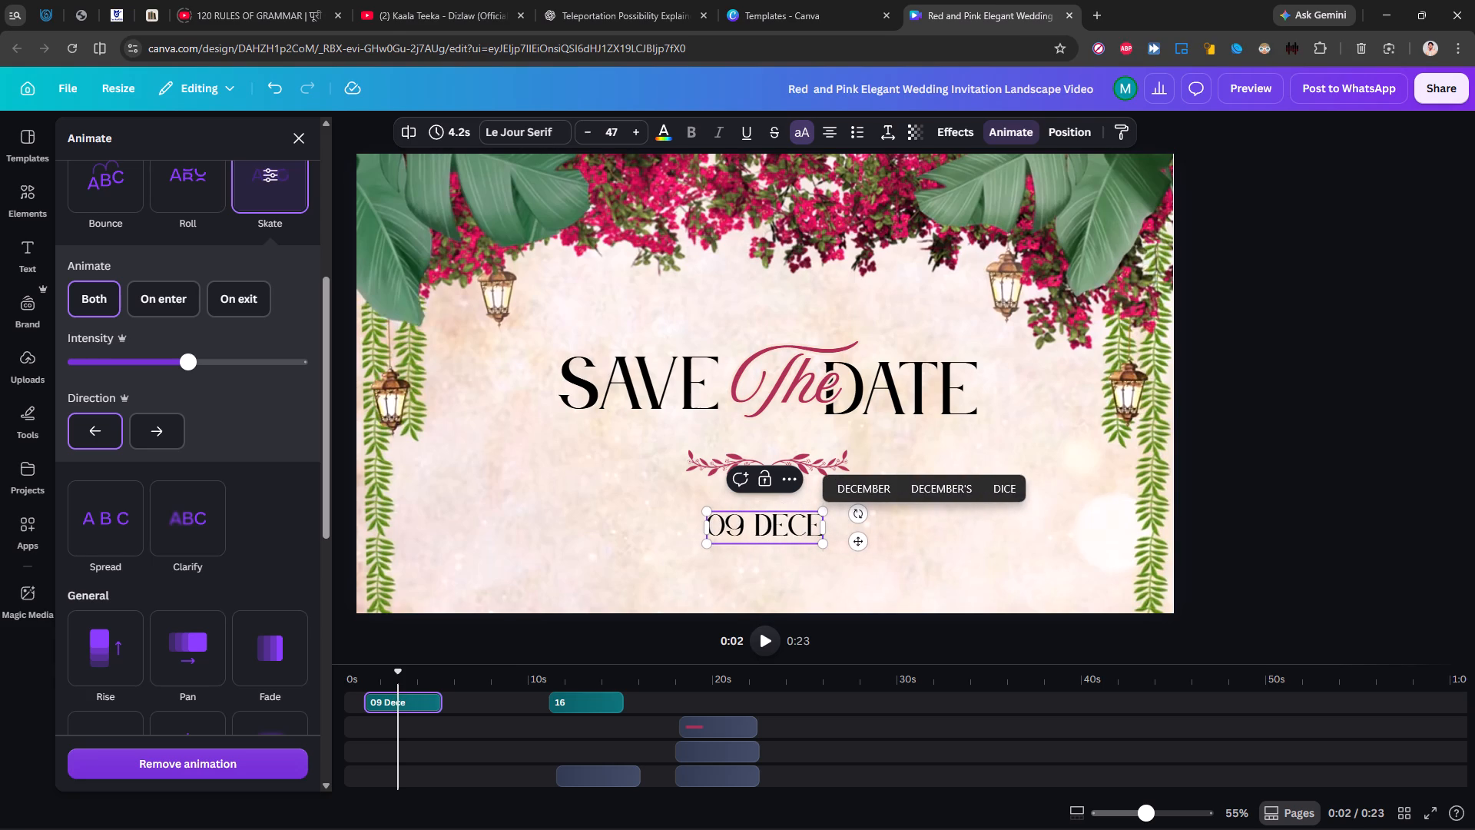
{"action": "type", "text": "mber 2026"}
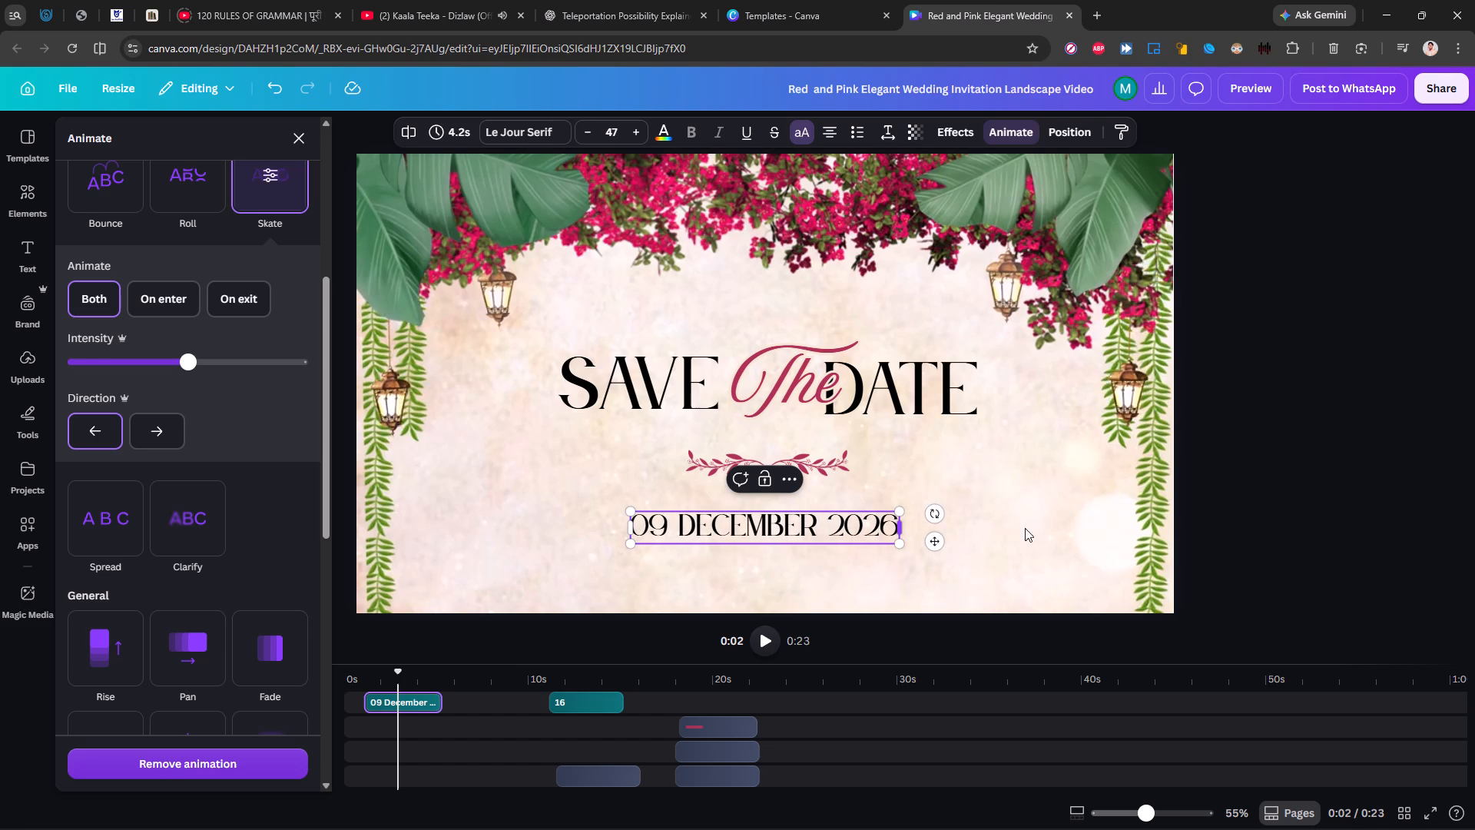
Nudge the word "The" slightly left and down within the Save the Date title.
{"action": "left_click", "coordinate": [775, 399]}
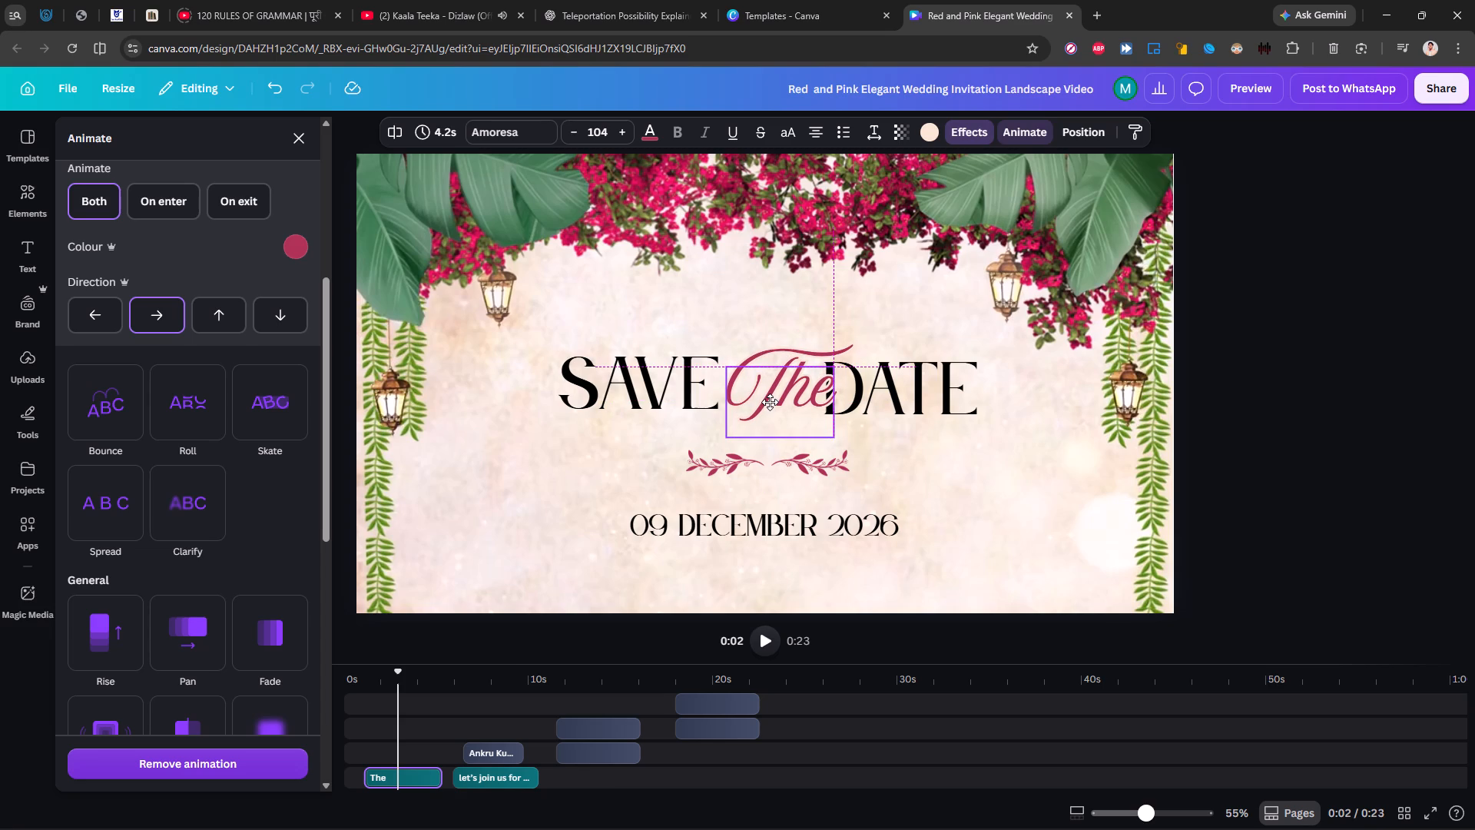
{"action": "left_click", "coordinate": [1474, 429]}
{"action": "left_click", "coordinate": [1323, 431]}
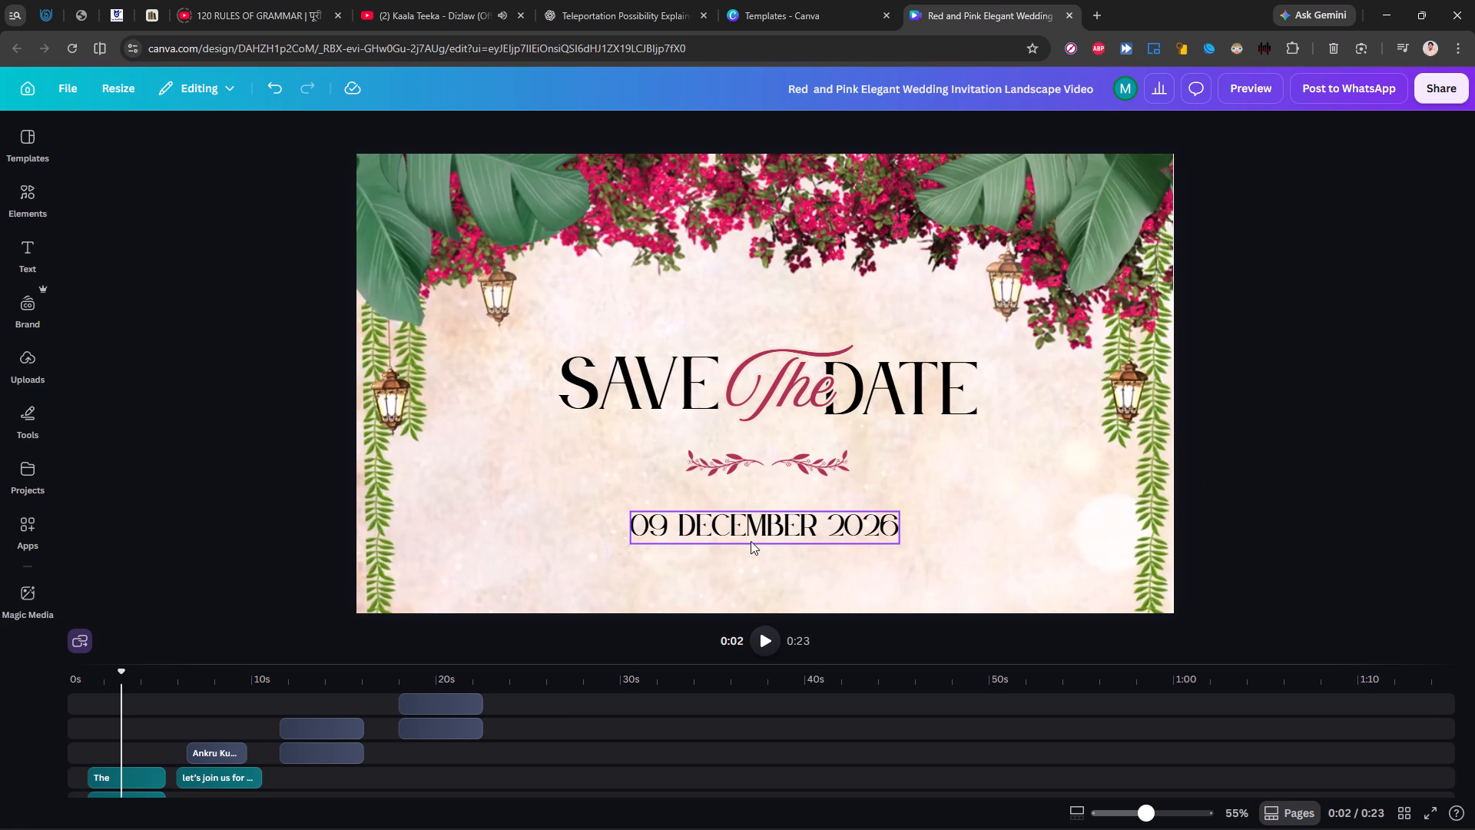
Play the video from the opening title into the couple's names scene, pausing at about 0:08.
{"action": "key", "text": "Right"}
{"action": "key", "text": "Right"}
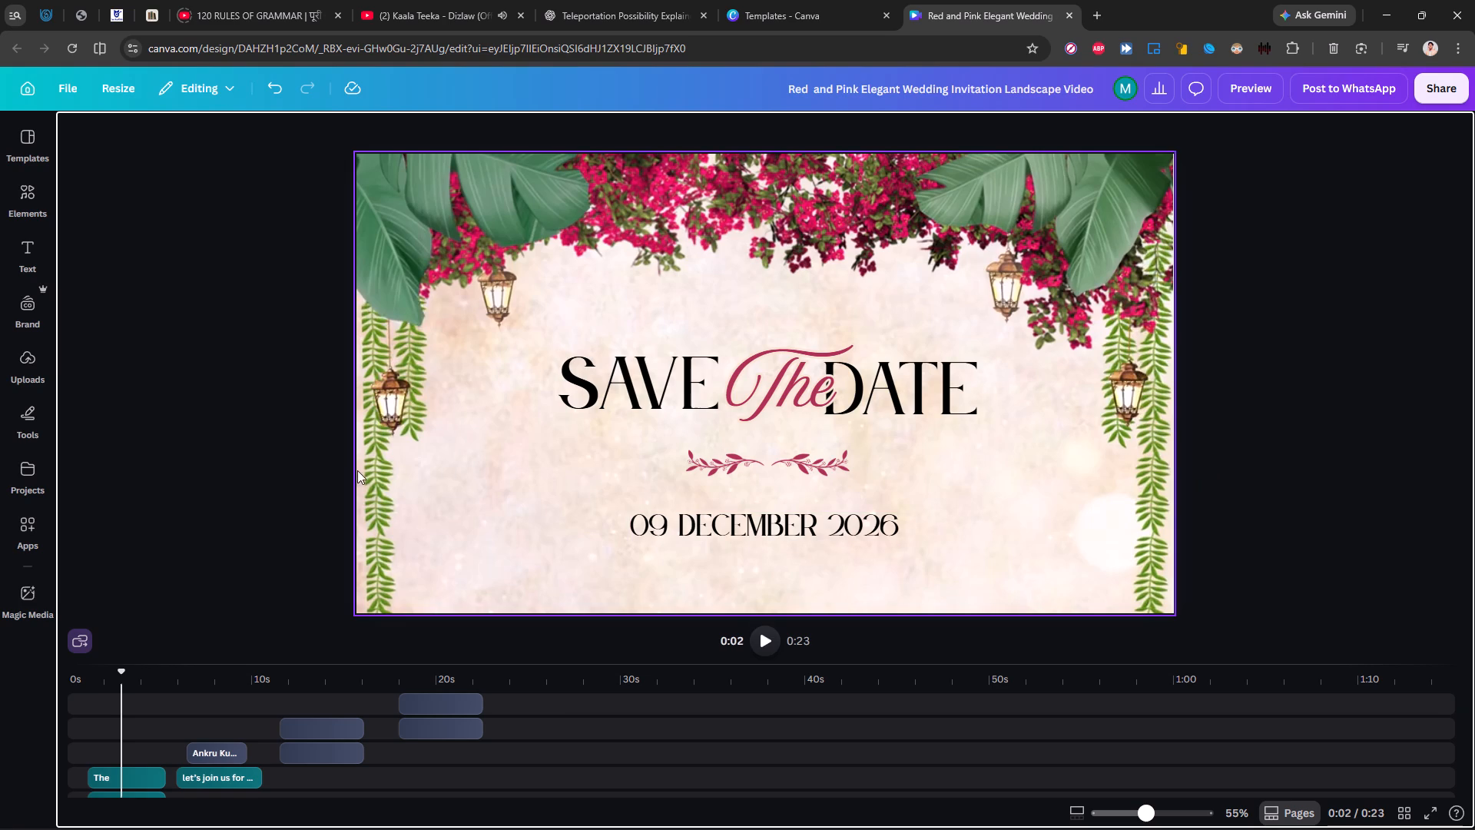
{"action": "left_click", "coordinate": [281, 464]}
{"action": "key", "text": "space"}
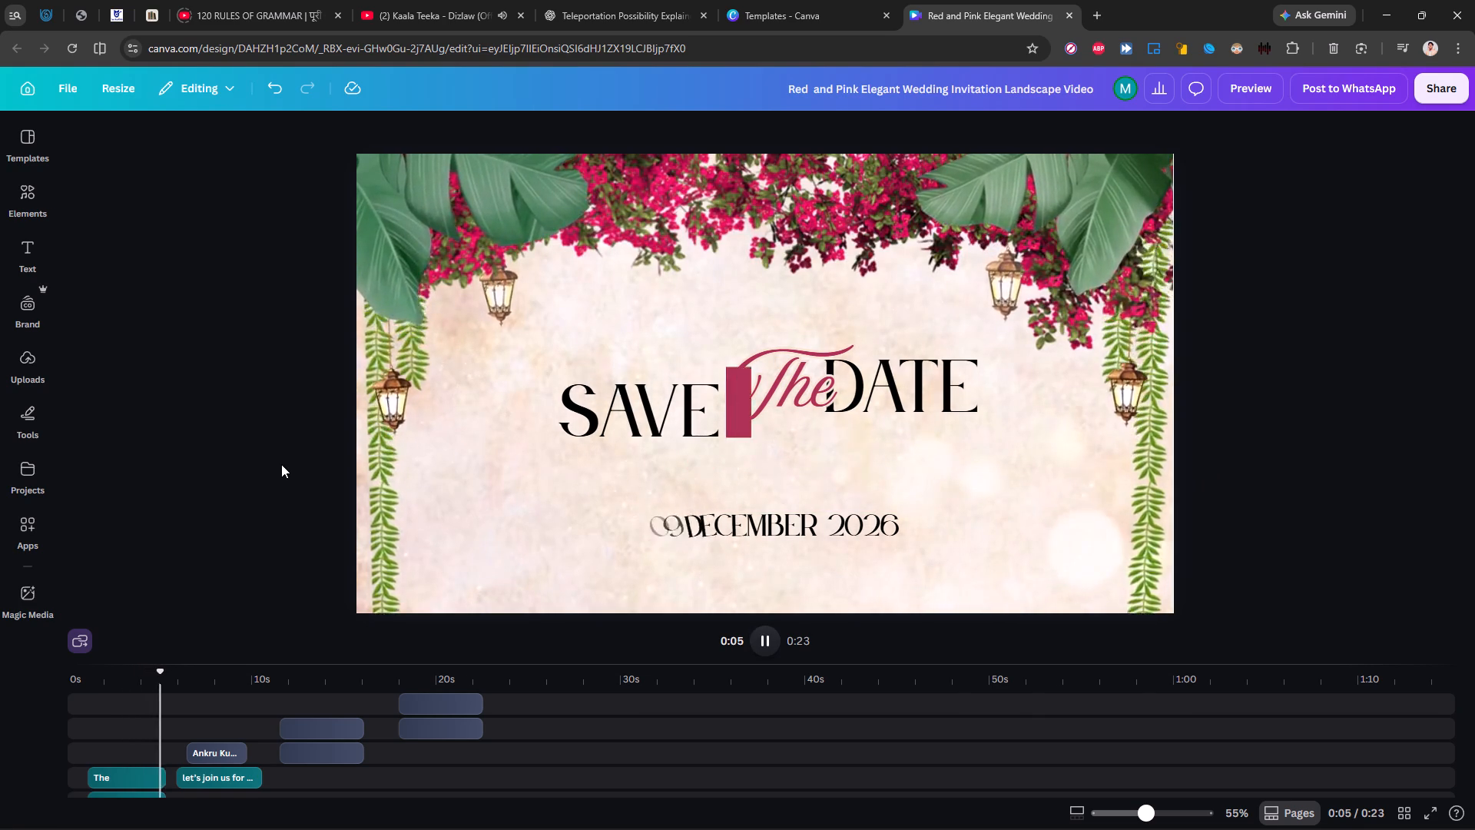
{"action": "key", "text": "space"}
{"action": "key", "text": "space"}
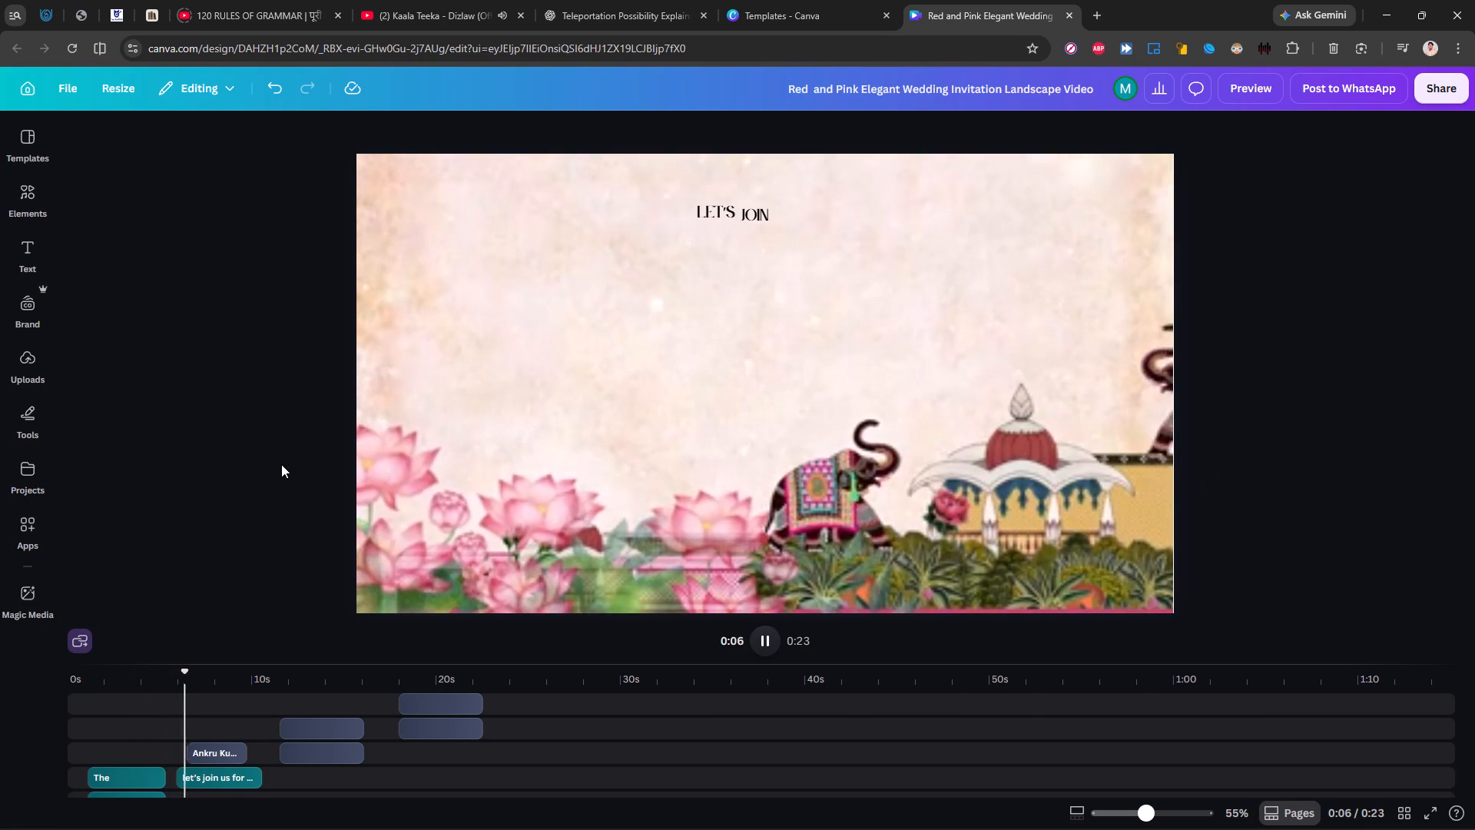
{"action": "key", "text": "space"}
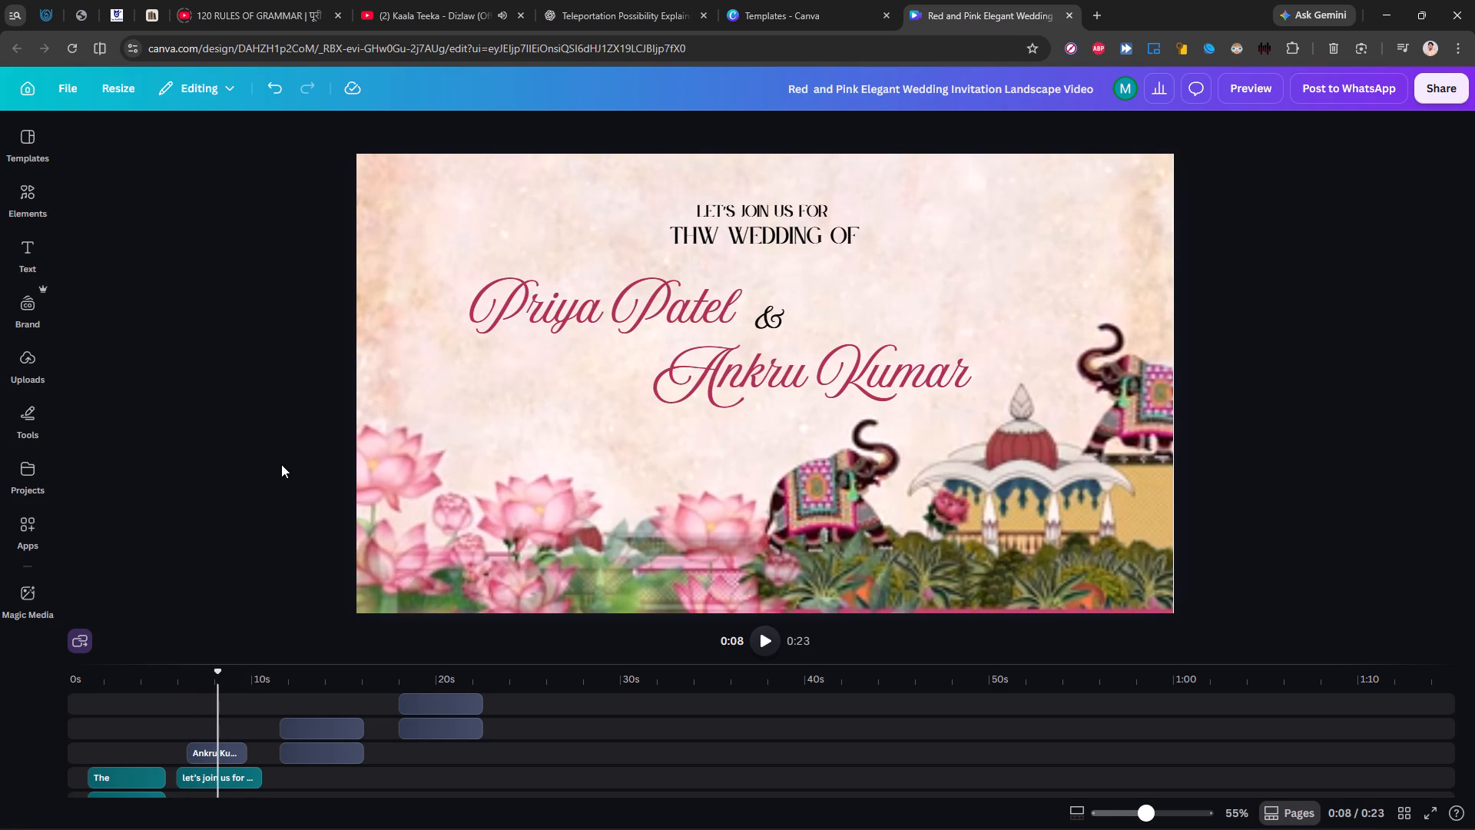
Replace the upper name in the couple's names scene with the new full name and widen its text box to fit one line.
{"action": "double_click", "coordinate": [574, 300]}
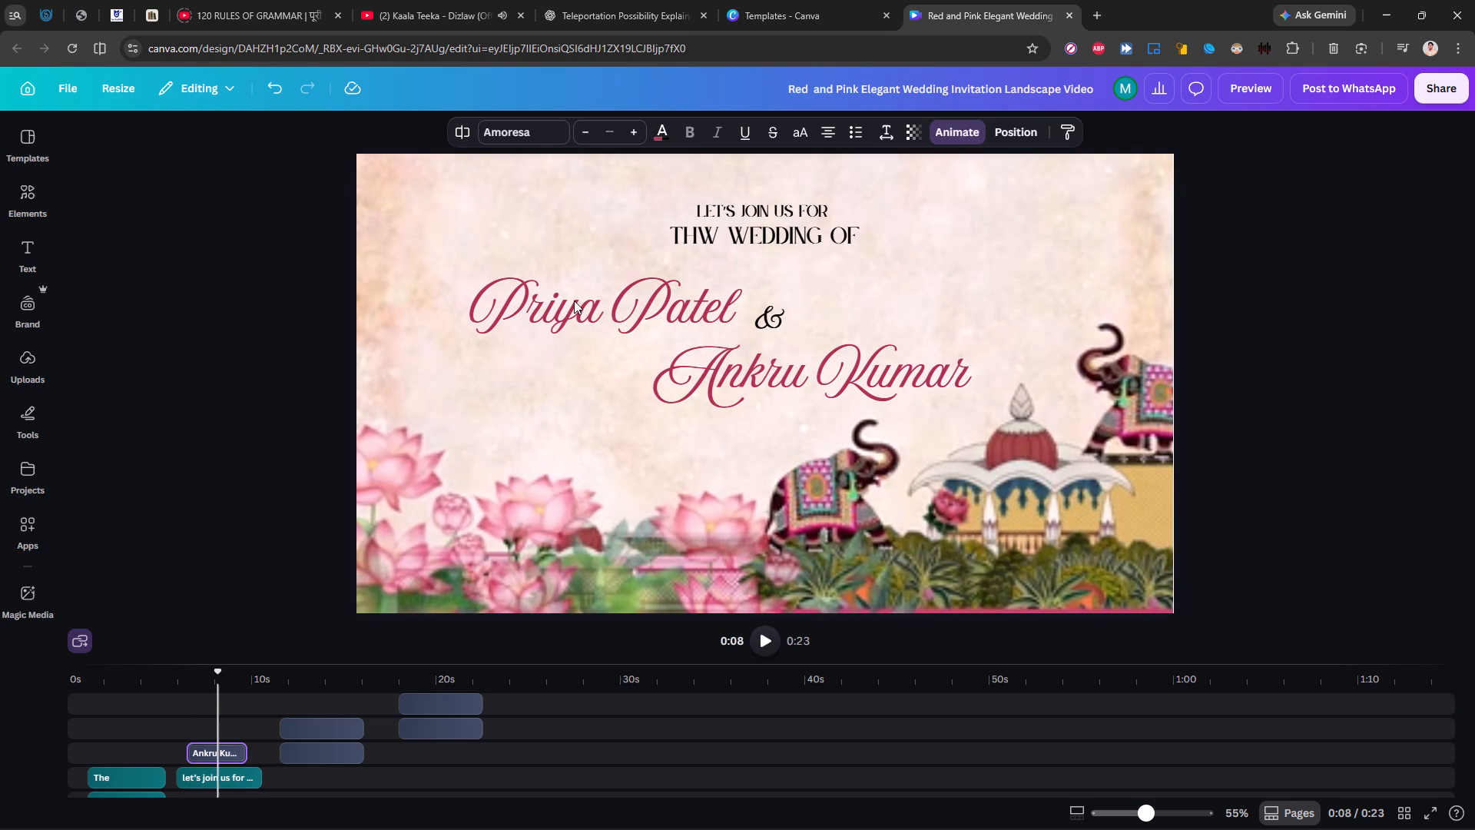
{"action": "left_click", "coordinate": [574, 300]}
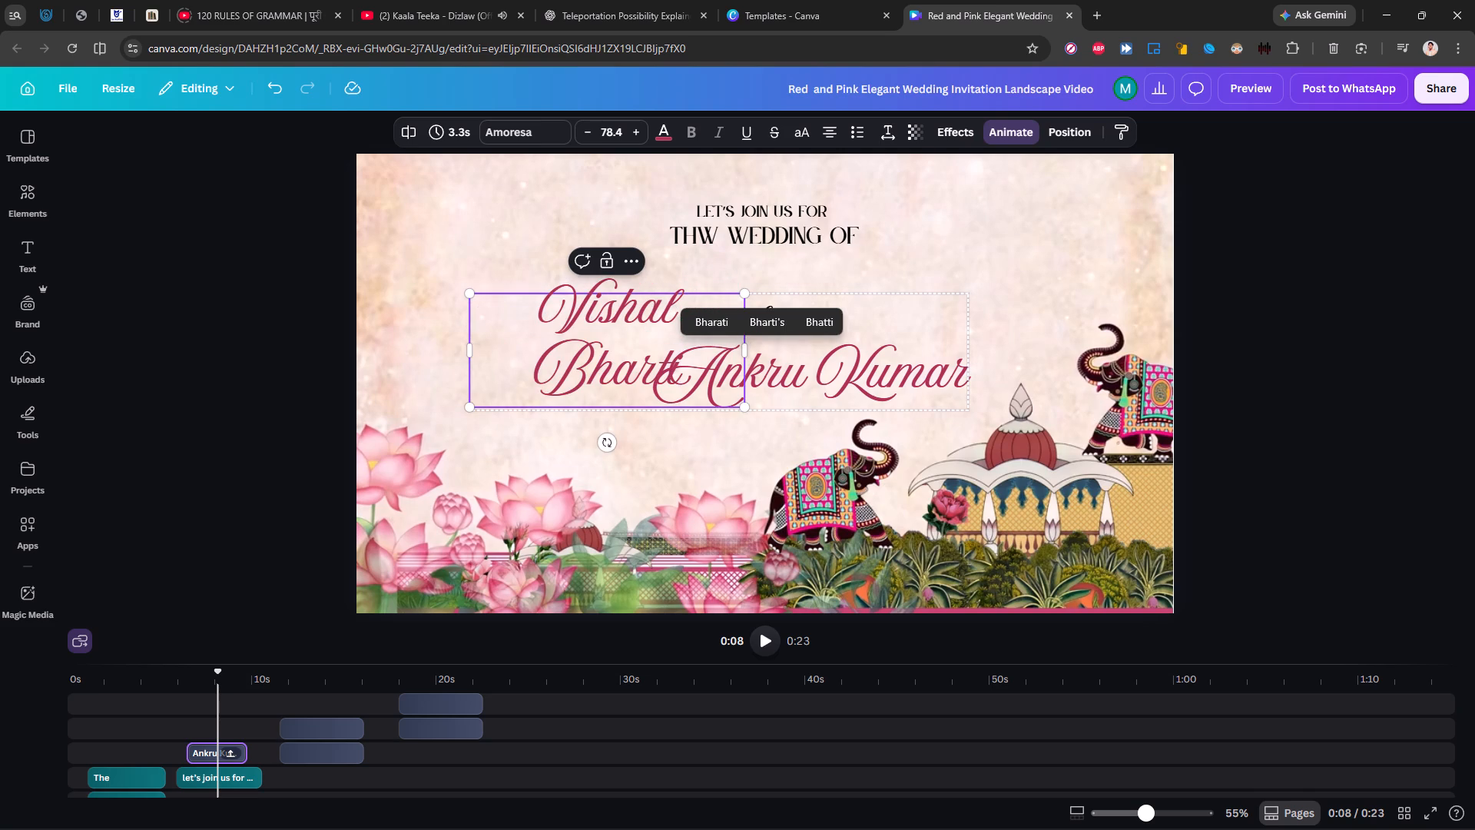
{"action": "left_click_drag", "start_coordinate": [747, 359], "coordinate": [771, 352]}
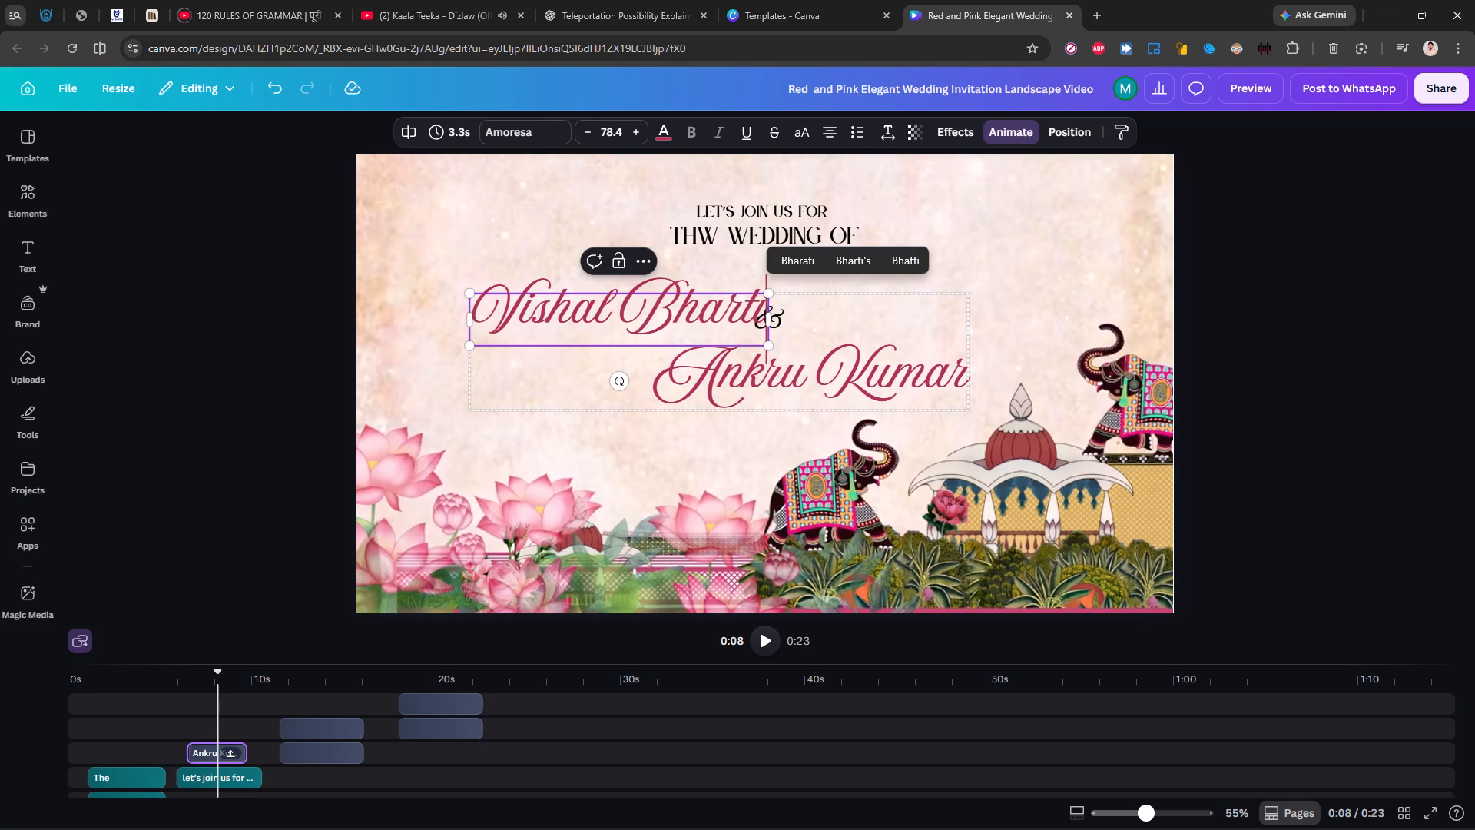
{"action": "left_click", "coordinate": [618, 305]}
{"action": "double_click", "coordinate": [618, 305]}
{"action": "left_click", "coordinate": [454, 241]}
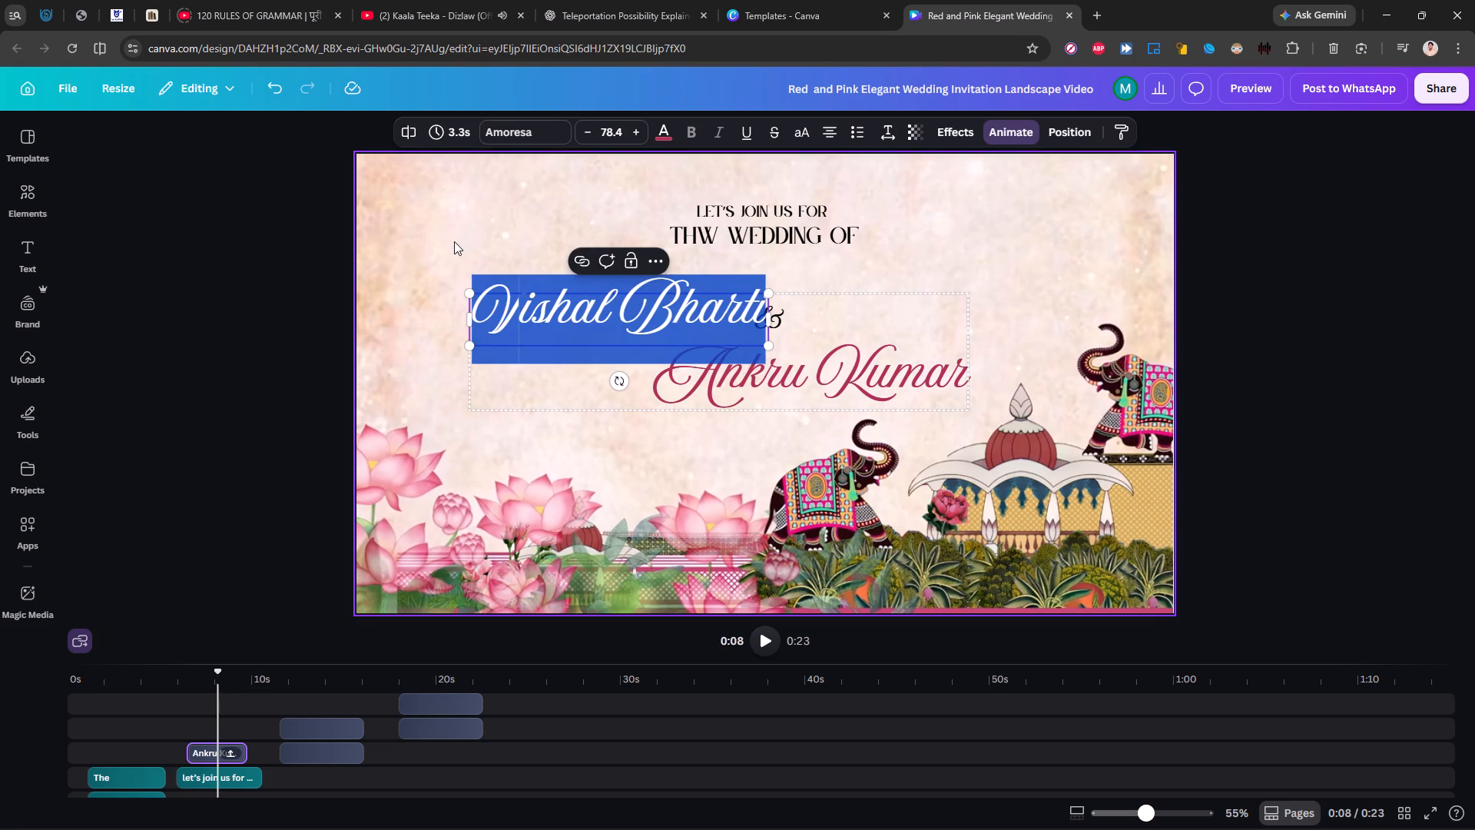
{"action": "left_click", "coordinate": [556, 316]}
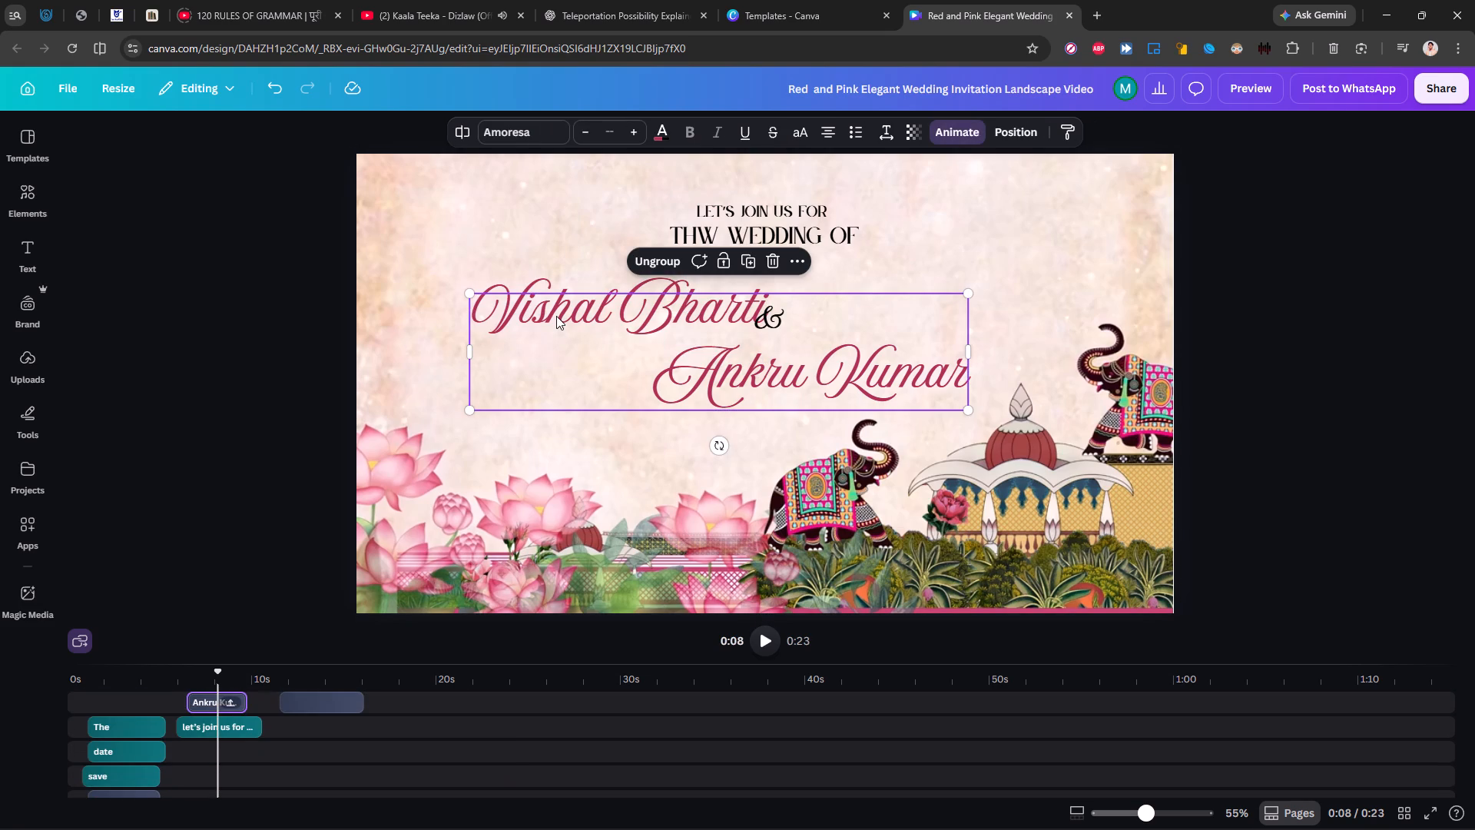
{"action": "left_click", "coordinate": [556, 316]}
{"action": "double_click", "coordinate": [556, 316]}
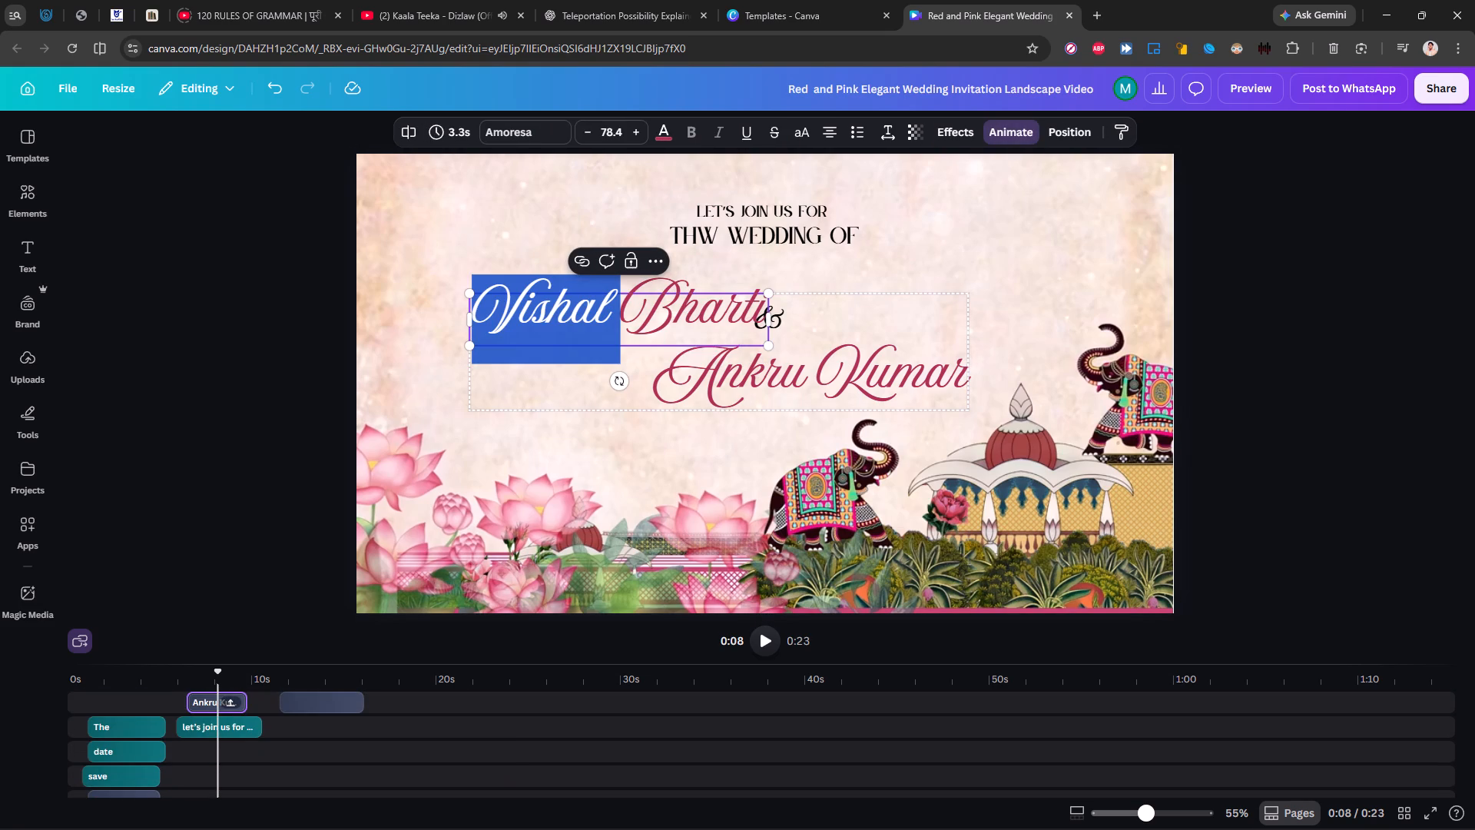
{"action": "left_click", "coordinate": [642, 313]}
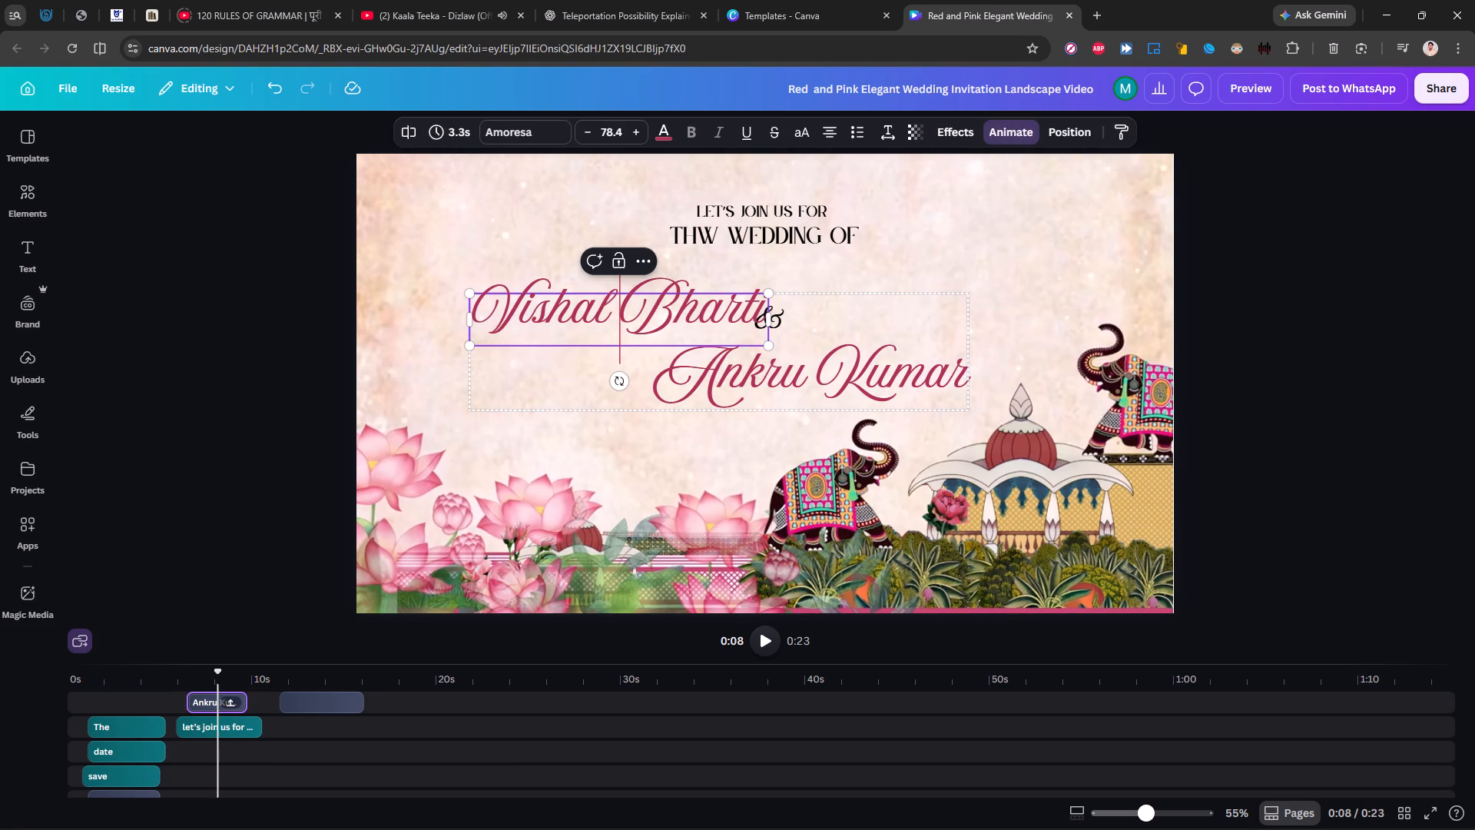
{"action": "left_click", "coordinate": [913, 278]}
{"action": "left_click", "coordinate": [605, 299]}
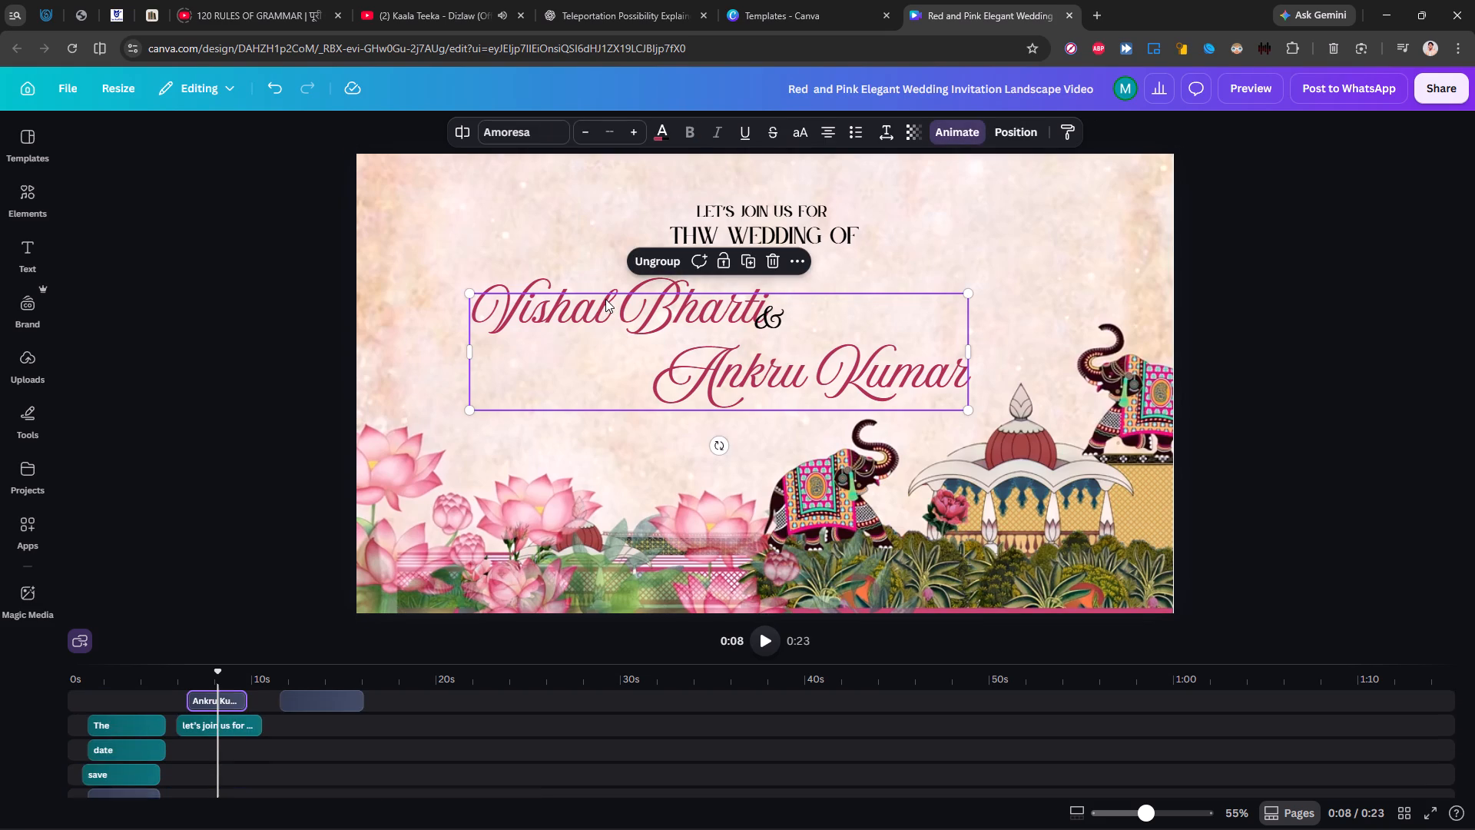
Nudge the upper name in the couple's names scene left until it clears the ampersand.
{"action": "left_click", "coordinate": [605, 299]}
{"action": "key", "text": "Left"}
{"action": "key", "text": "Left"}
{"action": "key", "text": "Left"}
{"action": "key", "text": "Left"}
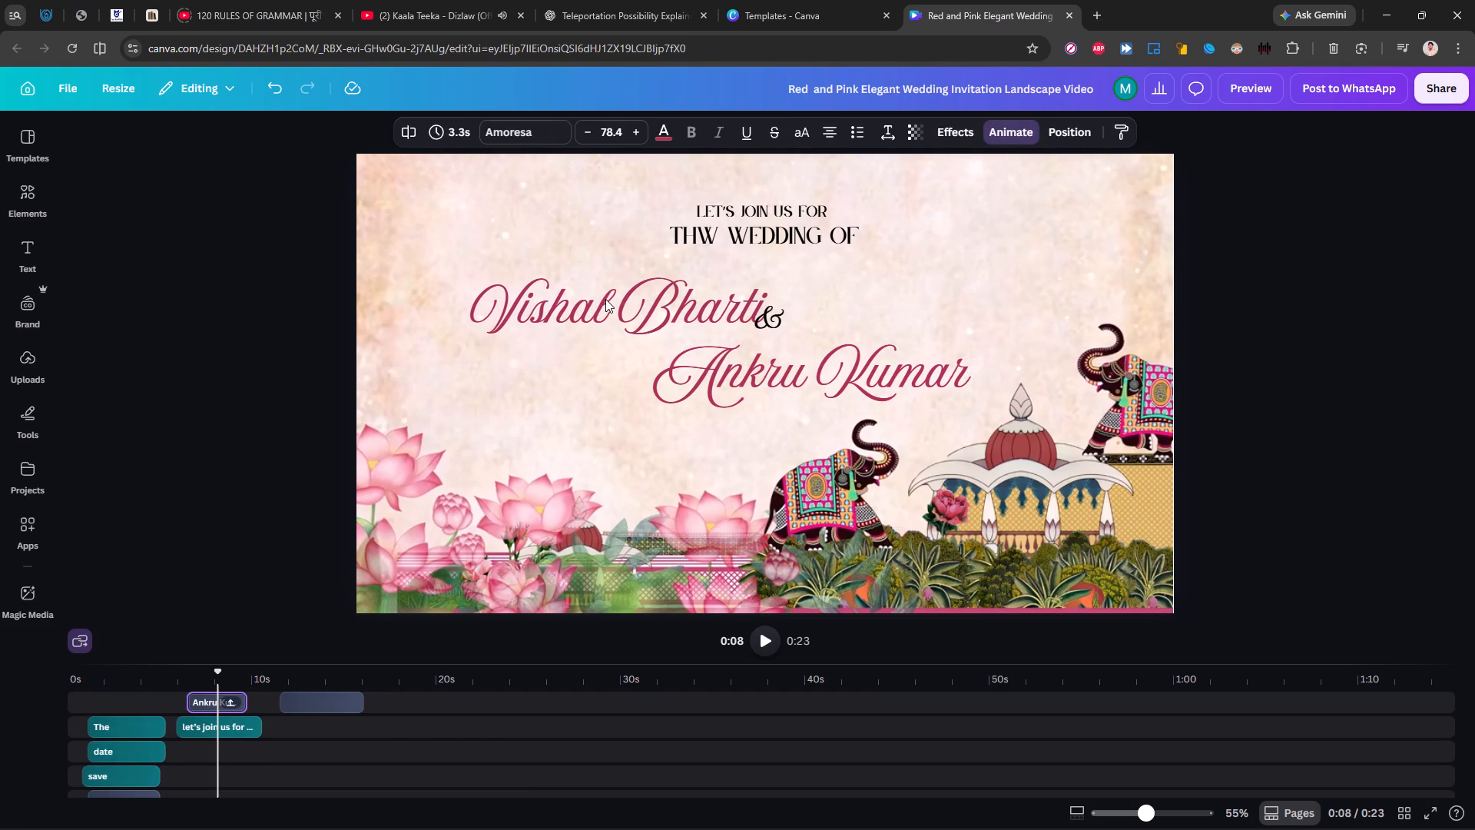
{"action": "key", "text": "Left"}
{"action": "key", "text": "Left"}
{"action": "key", "text": "Left"}
{"action": "key", "text": "Left"}
{"action": "key", "text": "Left"}
{"action": "key", "text": "Left"}
{"action": "key", "text": "Left"}
{"action": "key", "text": "Left"}
{"action": "key", "text": "Left"}
{"action": "key", "text": "Left"}
{"action": "key", "text": "Left"}
{"action": "key", "text": "Left"}
{"action": "key", "text": "Left"}
{"action": "key", "text": "Left"}
{"action": "key", "text": "Left"}
{"action": "key", "text": "Left"}
{"action": "key", "text": "Left"}
{"action": "key", "text": "Left"}
{"action": "key", "text": "Left"}
{"action": "key", "text": "Left"}
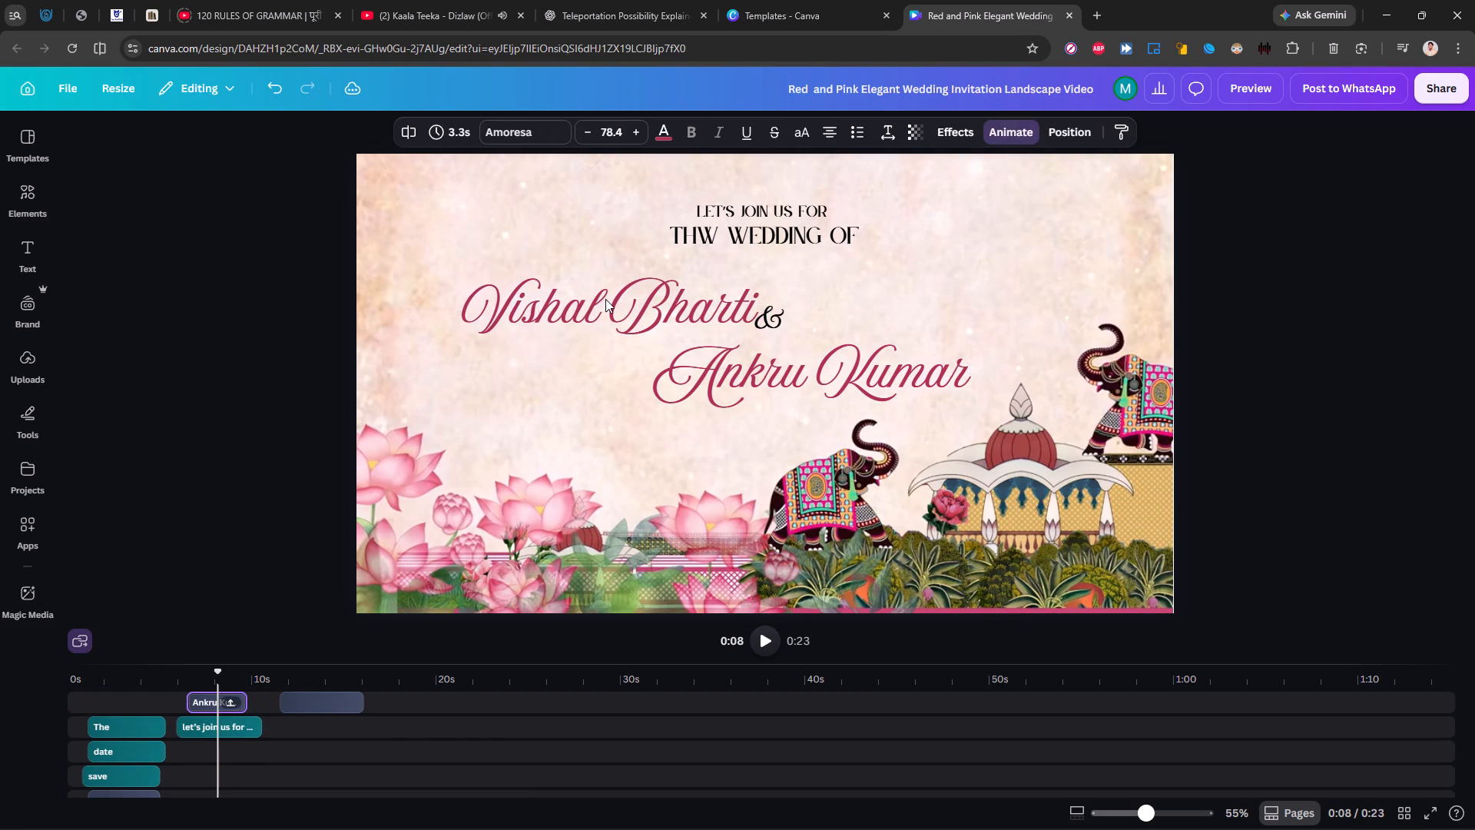
{"action": "key", "text": "Left"}
{"action": "key", "text": "Left"}
{"action": "key", "text": "Left"}
{"action": "key", "text": "Left"}
{"action": "key", "text": "Left"}
{"action": "key", "text": "Left"}
{"action": "key", "text": "Left"}
{"action": "key", "text": "Left"}
{"action": "key", "text": "Left"}
{"action": "key", "text": "Left"}
{"action": "key", "text": "Left"}
{"action": "key", "text": "Left"}
{"action": "key", "text": "Left"}
{"action": "key", "text": "Left"}
{"action": "key", "text": "Left"}
{"action": "key", "text": "Left"}
{"action": "key", "text": "Left"}
{"action": "key", "text": "Left"}
{"action": "key", "text": "Left"}
{"action": "key", "text": "Left"}
{"action": "key", "text": "Left"}
{"action": "key", "text": "Left"}
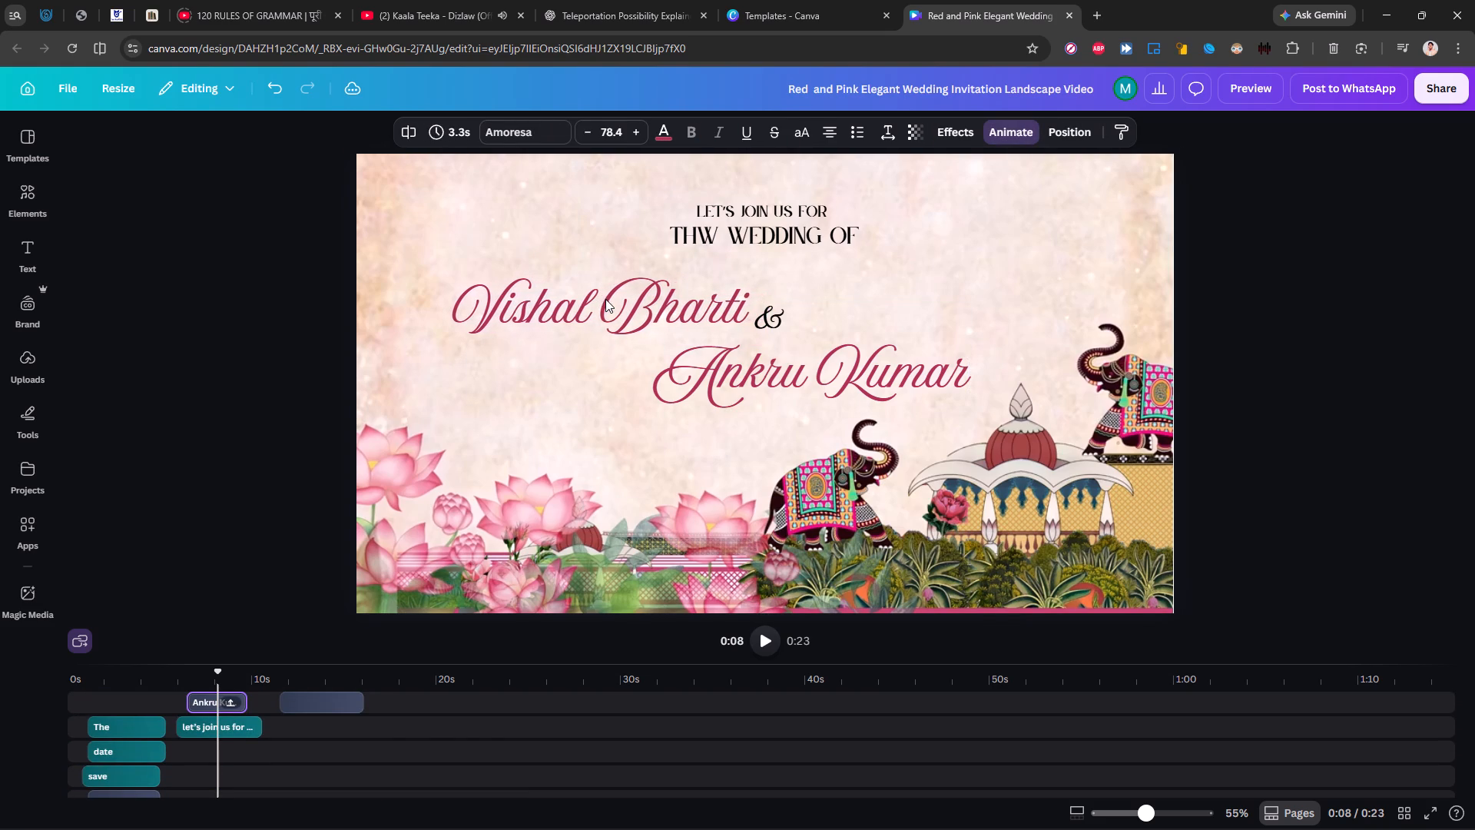
{"action": "key", "text": "Left"}
{"action": "key", "text": "Left"}
{"action": "key", "text": "Left"}
{"action": "key", "text": "Left"}
{"action": "key", "text": "Left"}
{"action": "key", "text": "Left"}
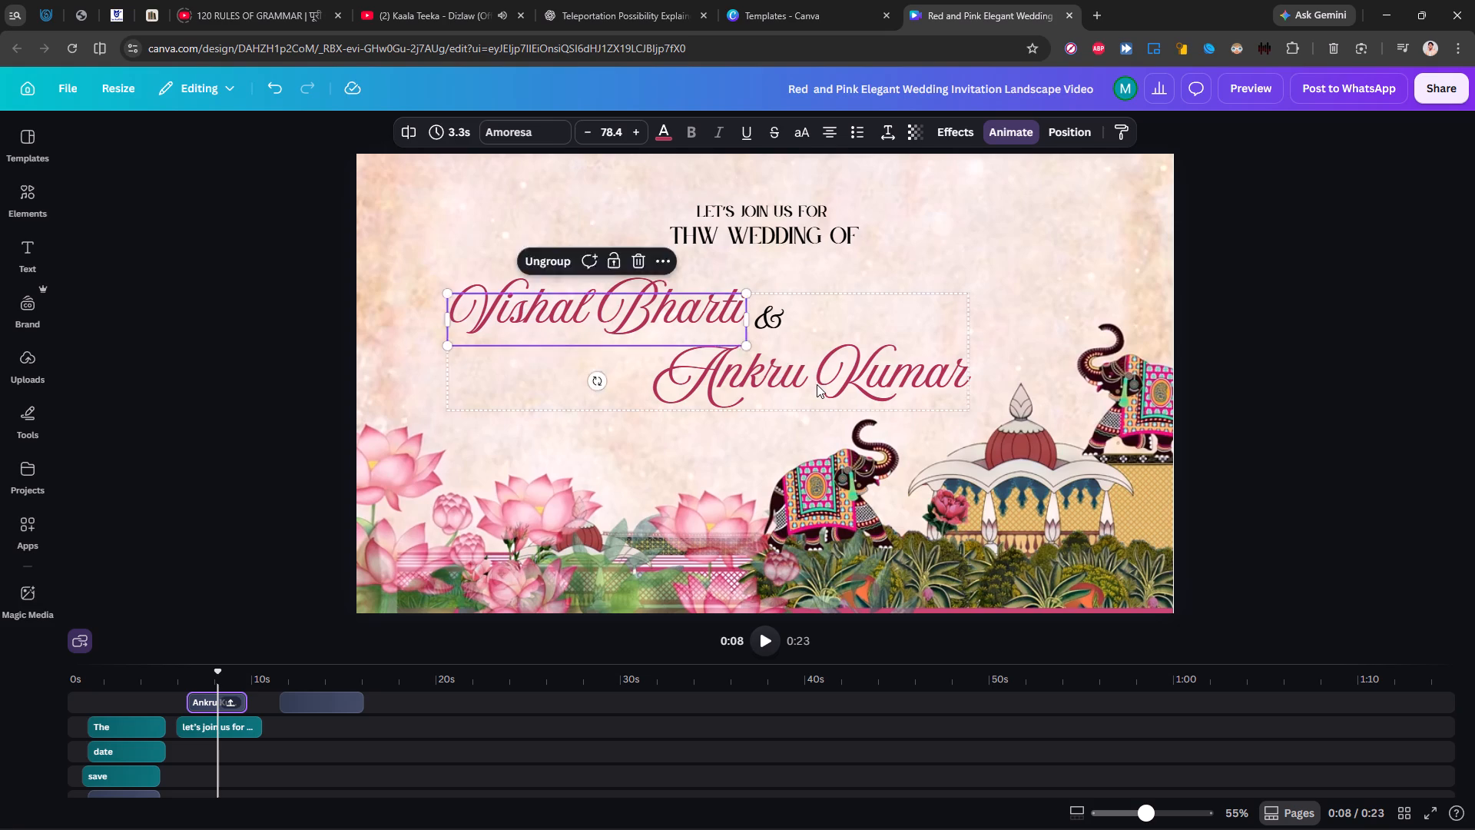
Open the lower name in the couple's names scene for editing and select its full text.
{"action": "left_click", "coordinate": [817, 384]}
{"action": "left_click", "coordinate": [817, 384]}
{"action": "double_click", "coordinate": [817, 384]}
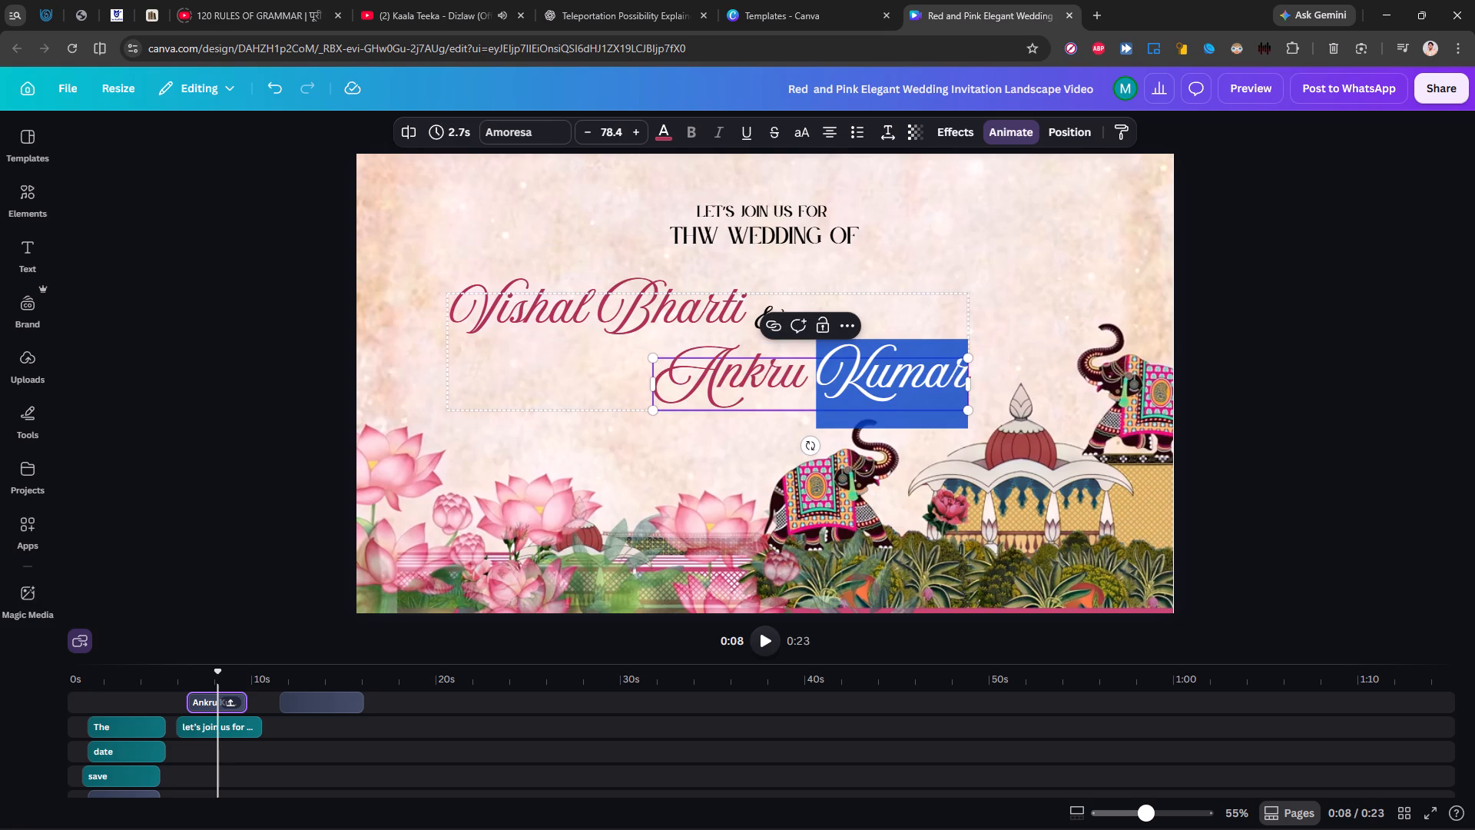
{"action": "double_click", "coordinate": [817, 384]}
{"action": "triple_click", "coordinate": [817, 384]}
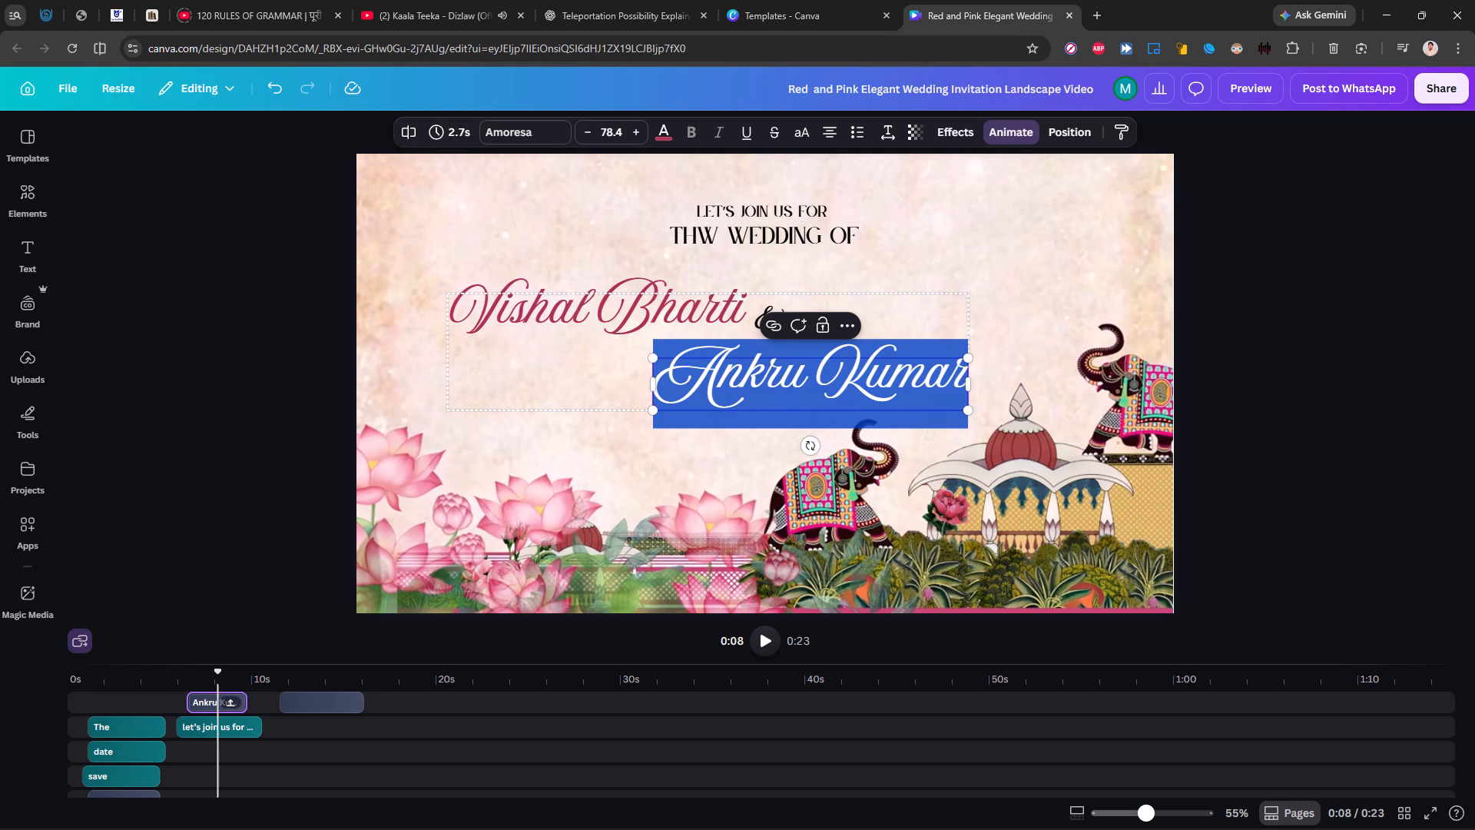
Switch to Instagram in a new browser tab and open the message inbox.
{"action": "left_click", "coordinate": [1091, 6]}
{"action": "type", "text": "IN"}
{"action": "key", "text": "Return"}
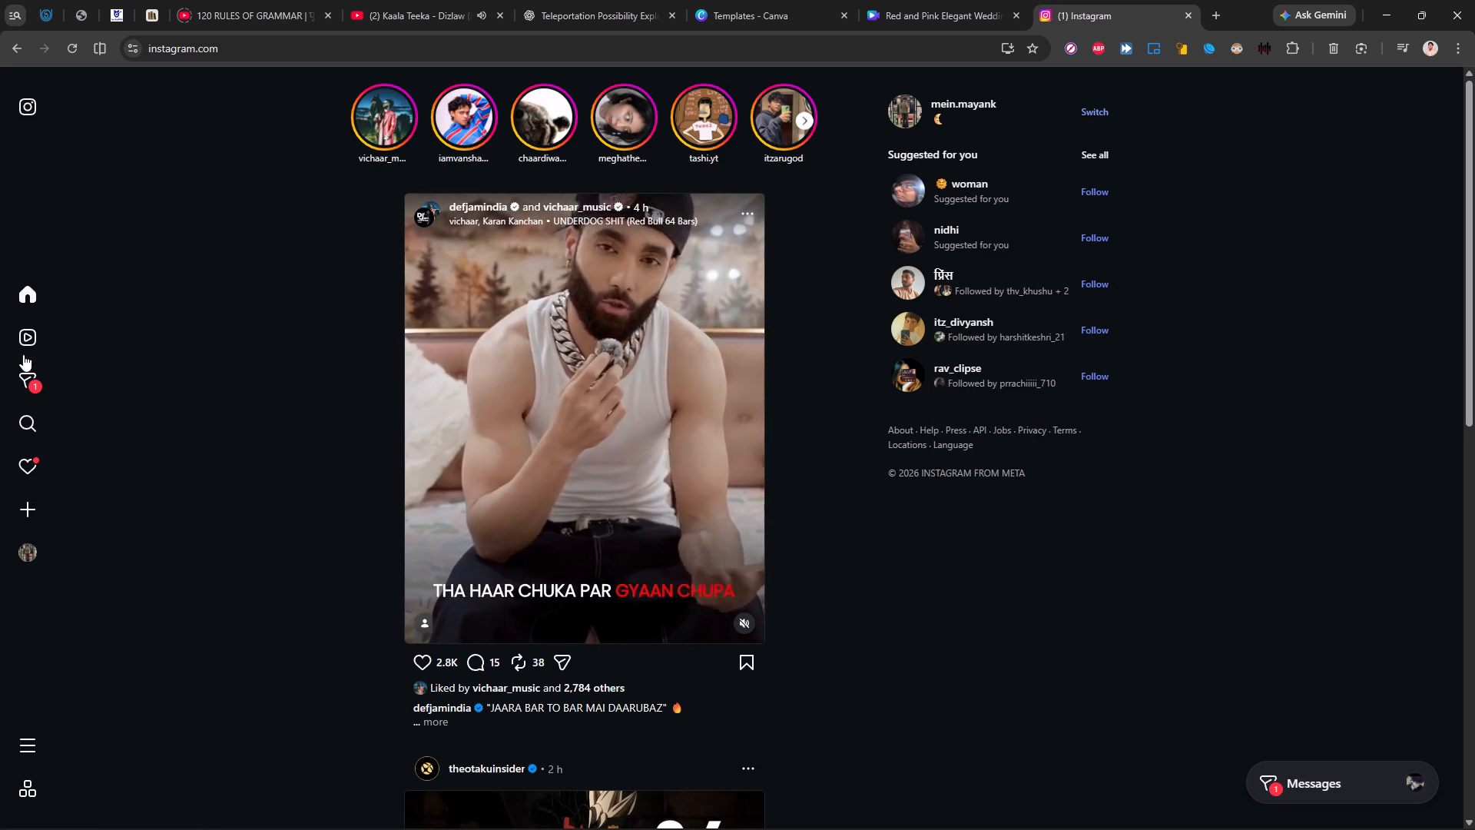
{"action": "left_click_drag", "start_coordinate": [51, 347], "coordinate": [55, 375]}
{"action": "left_click", "coordinate": [55, 375]}
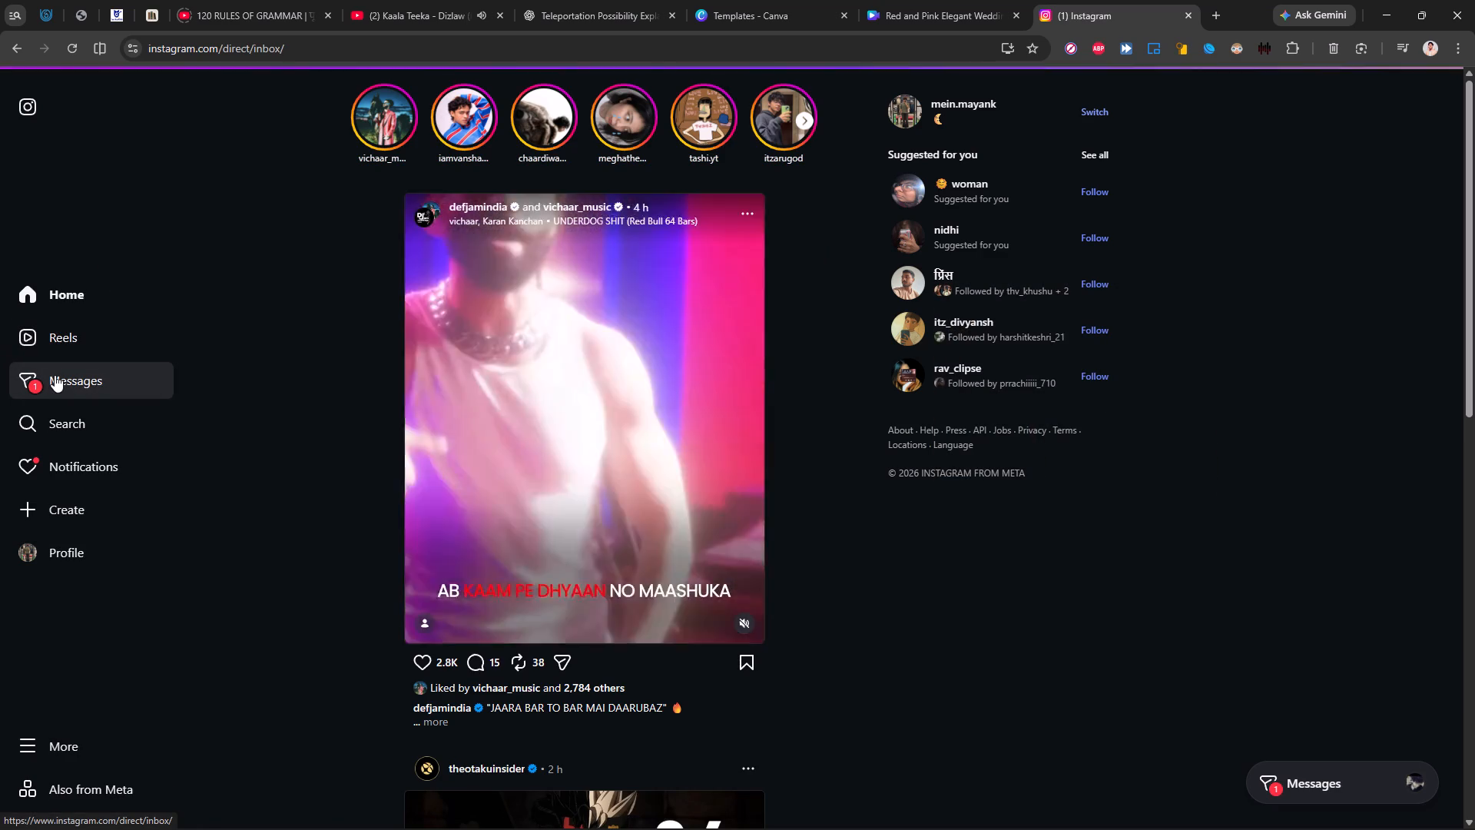
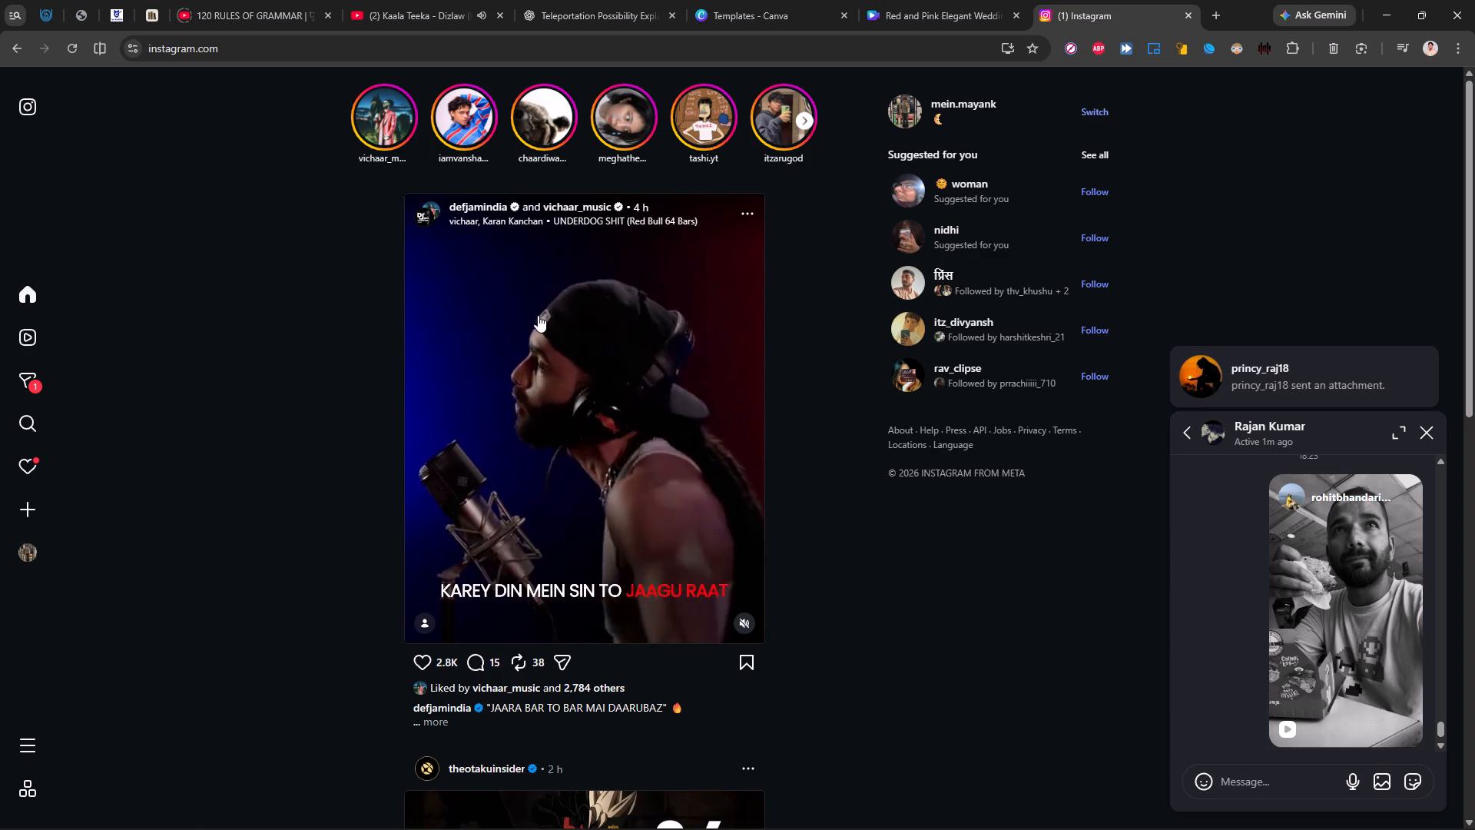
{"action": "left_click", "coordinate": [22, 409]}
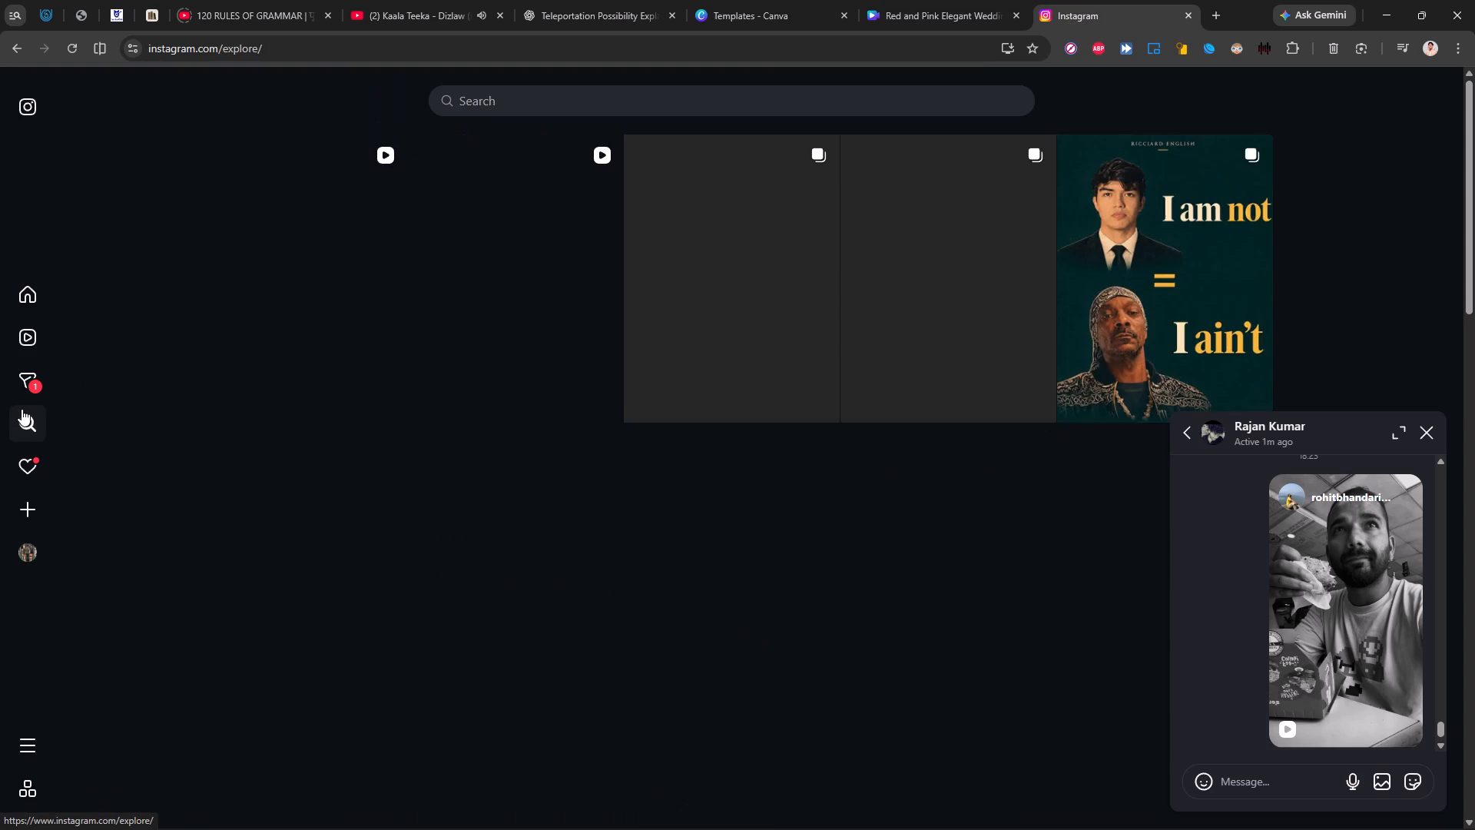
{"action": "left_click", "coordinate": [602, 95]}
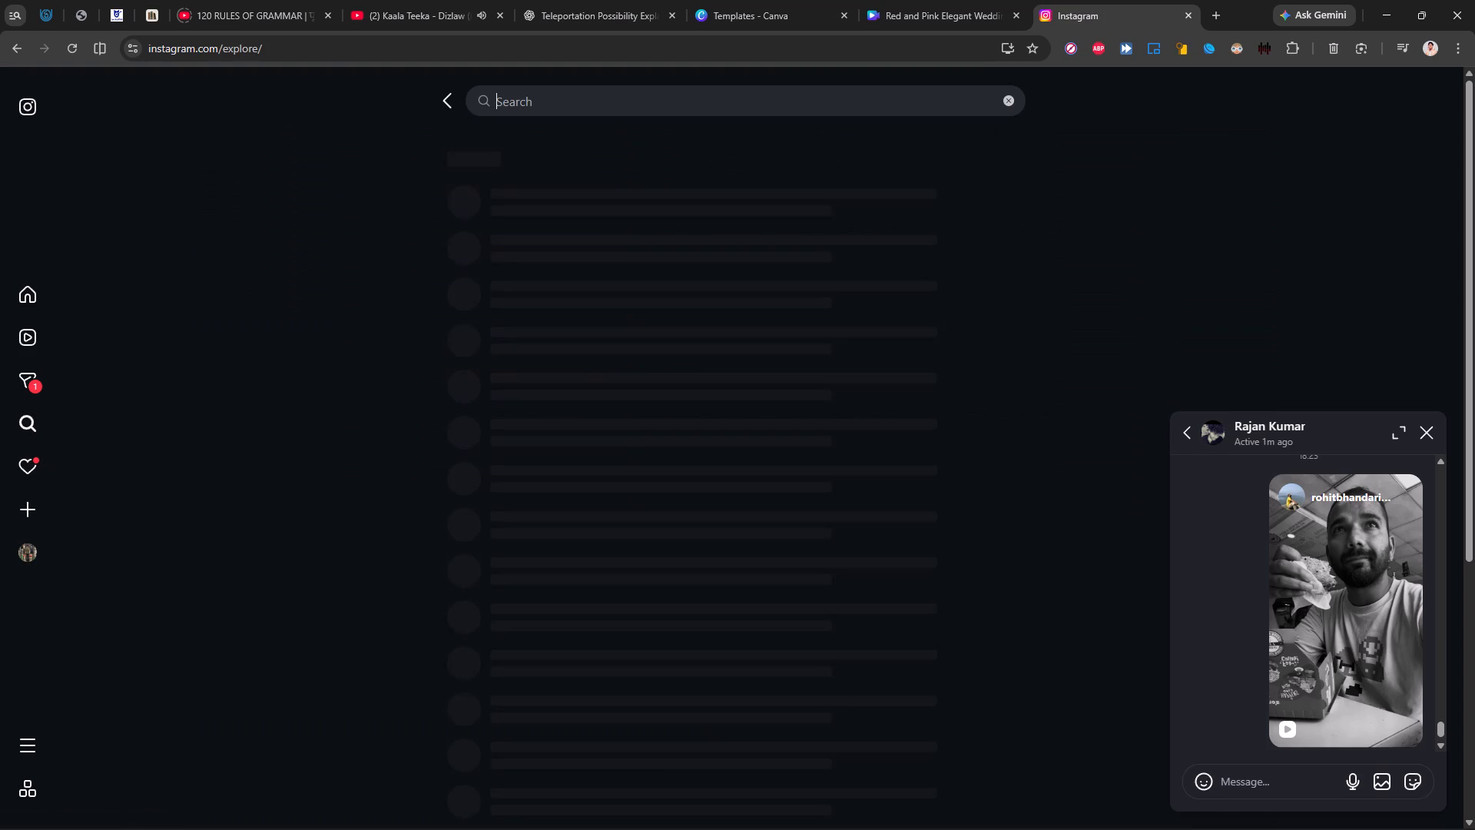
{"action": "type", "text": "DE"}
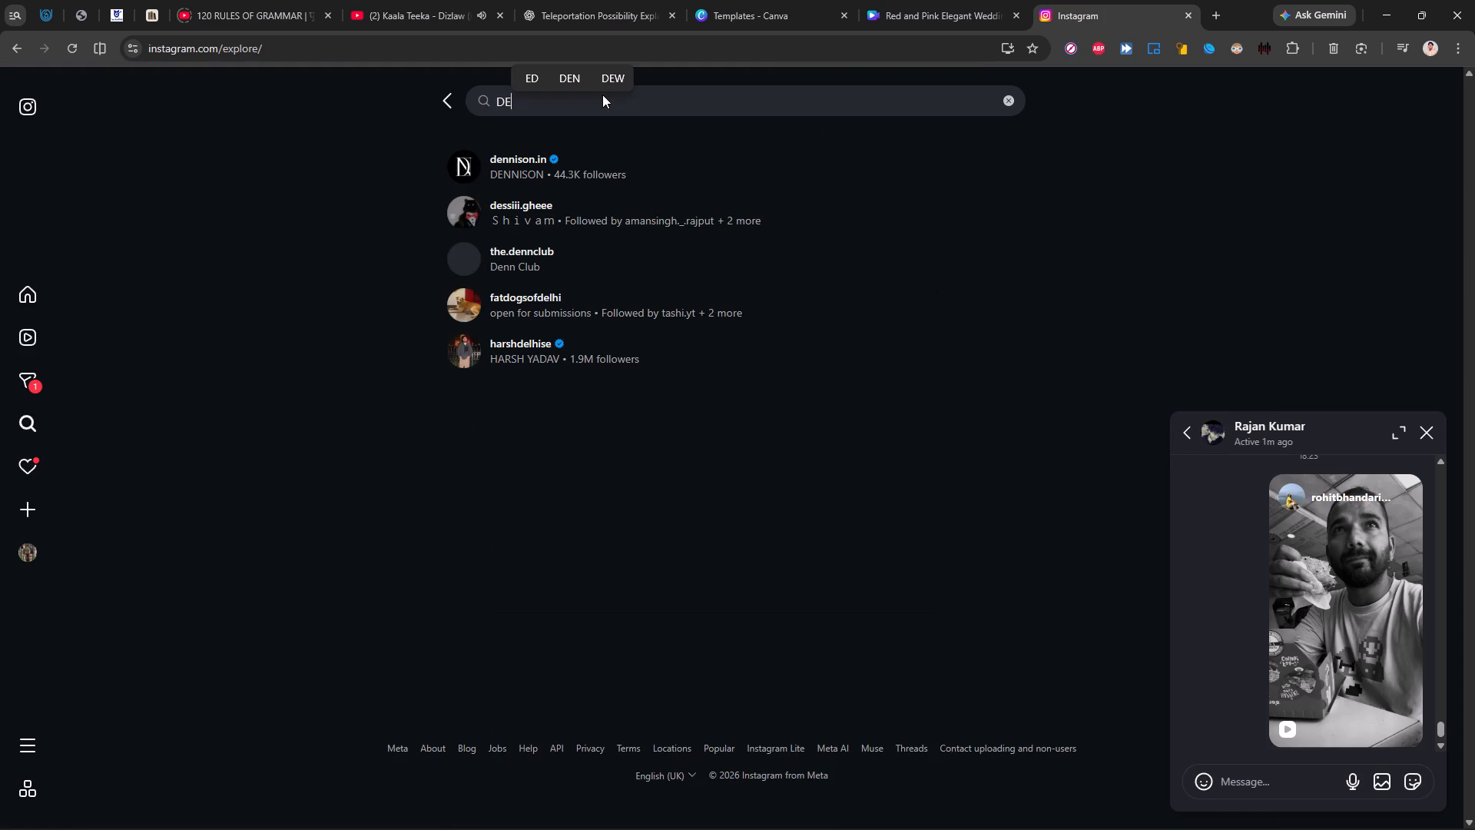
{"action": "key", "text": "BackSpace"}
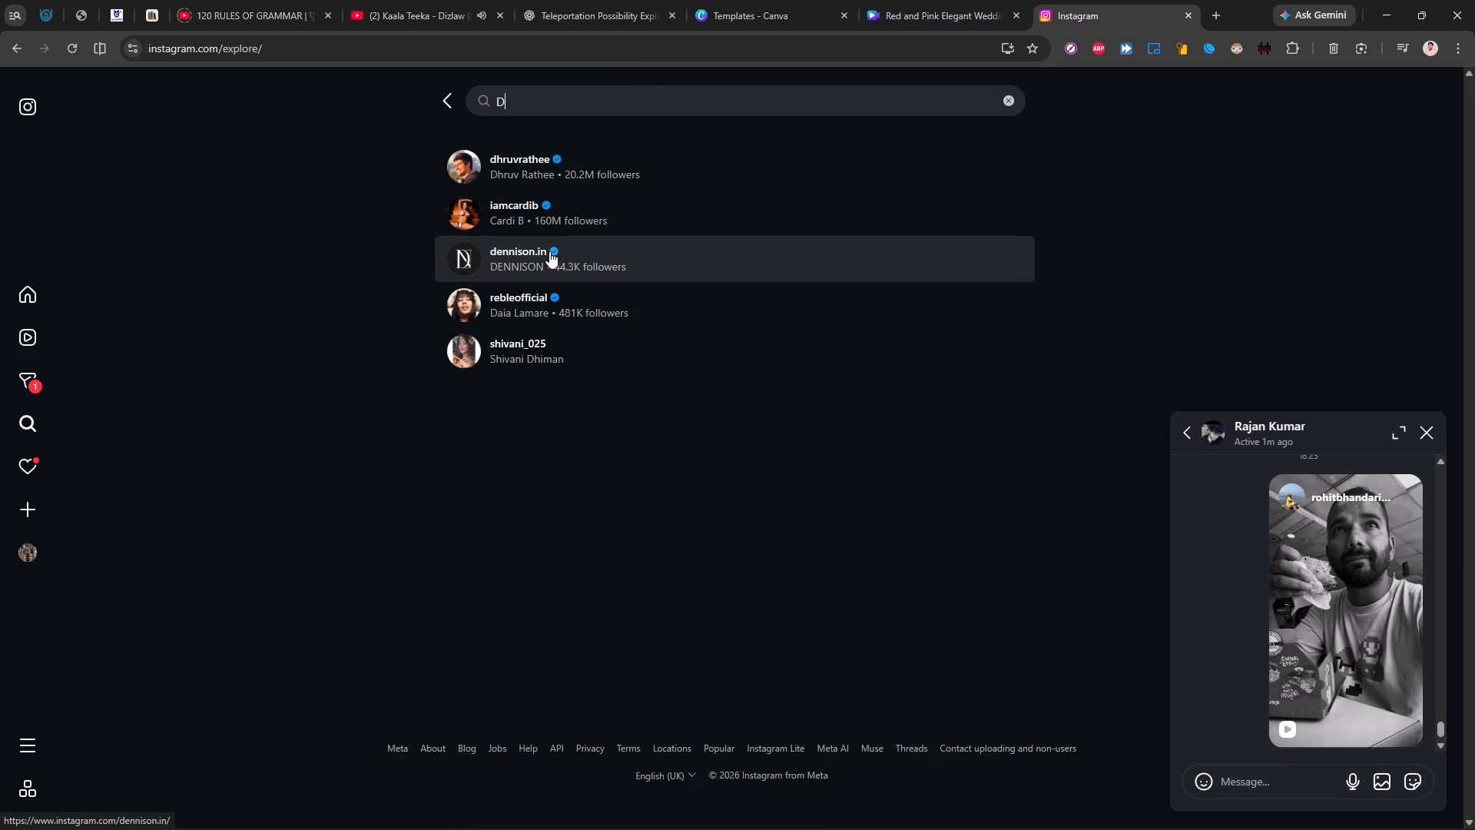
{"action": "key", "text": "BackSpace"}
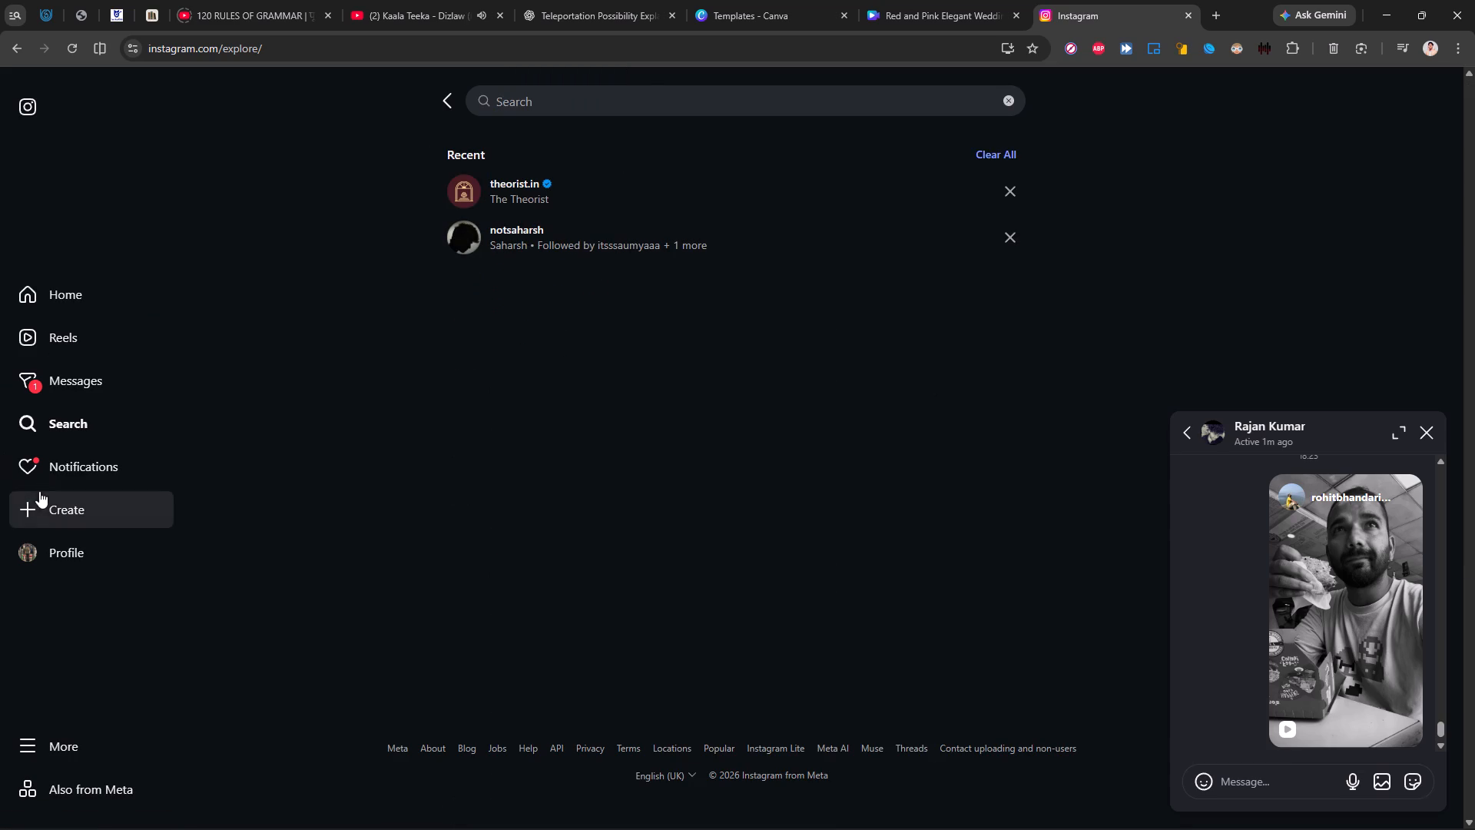
Open the account's own Instagram profile and look through its list of followed accounts.
{"action": "left_click", "coordinate": [62, 556]}
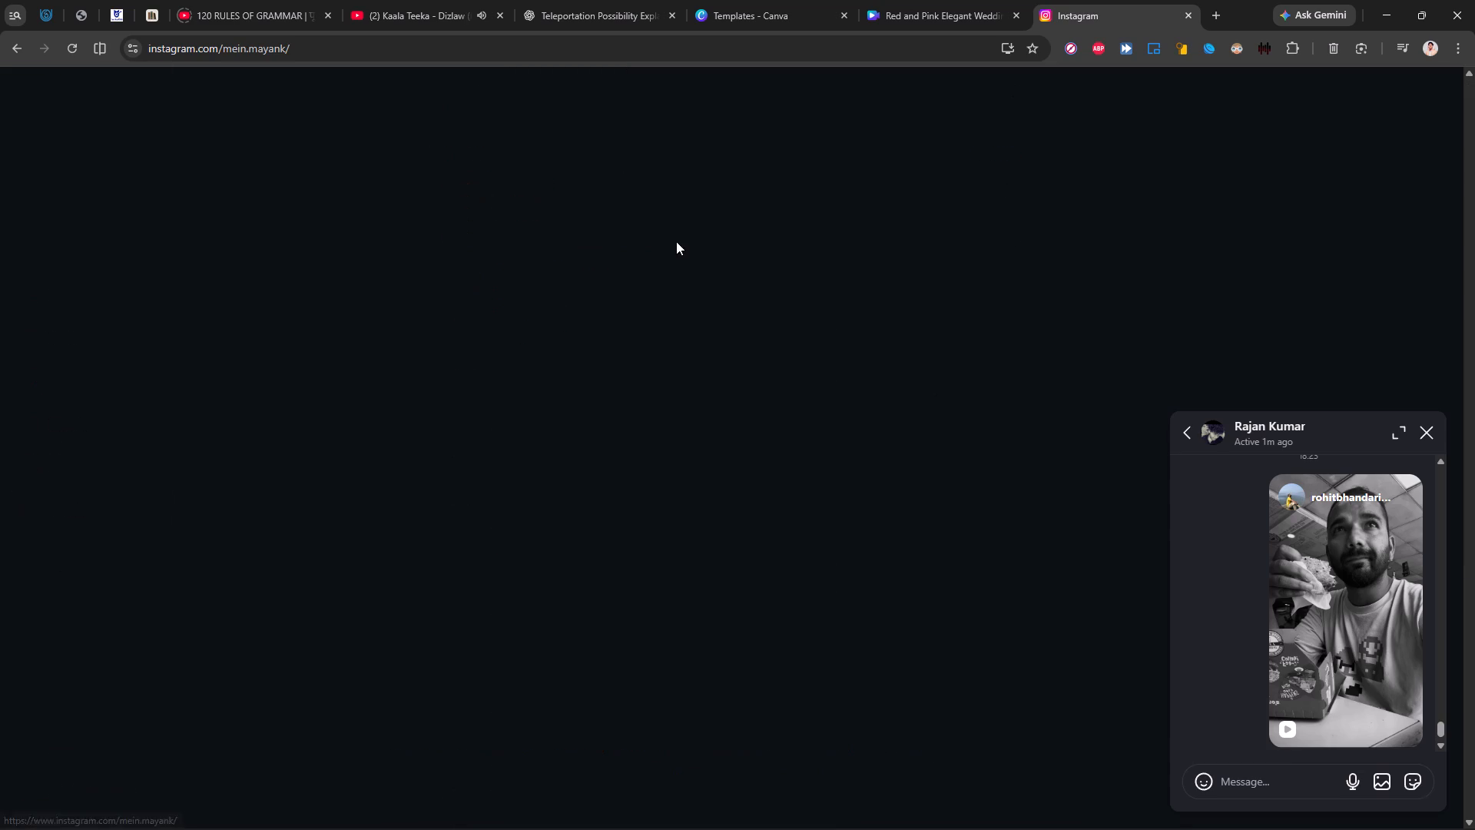
{"action": "left_click", "coordinate": [748, 181]}
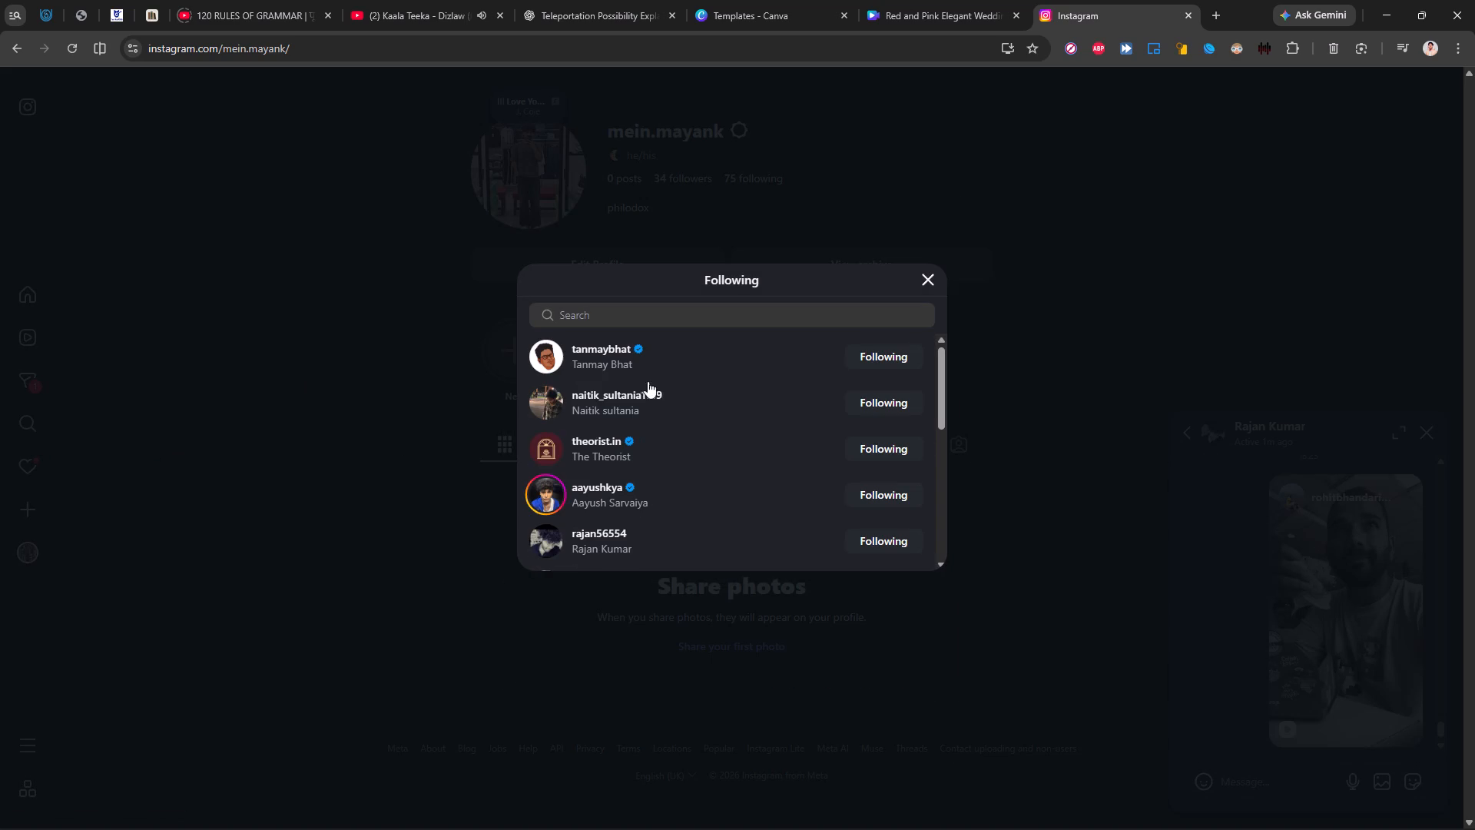
{"action": "scroll", "coordinate": [637, 427], "scroll_direction": "down", "scroll_amount": 7}
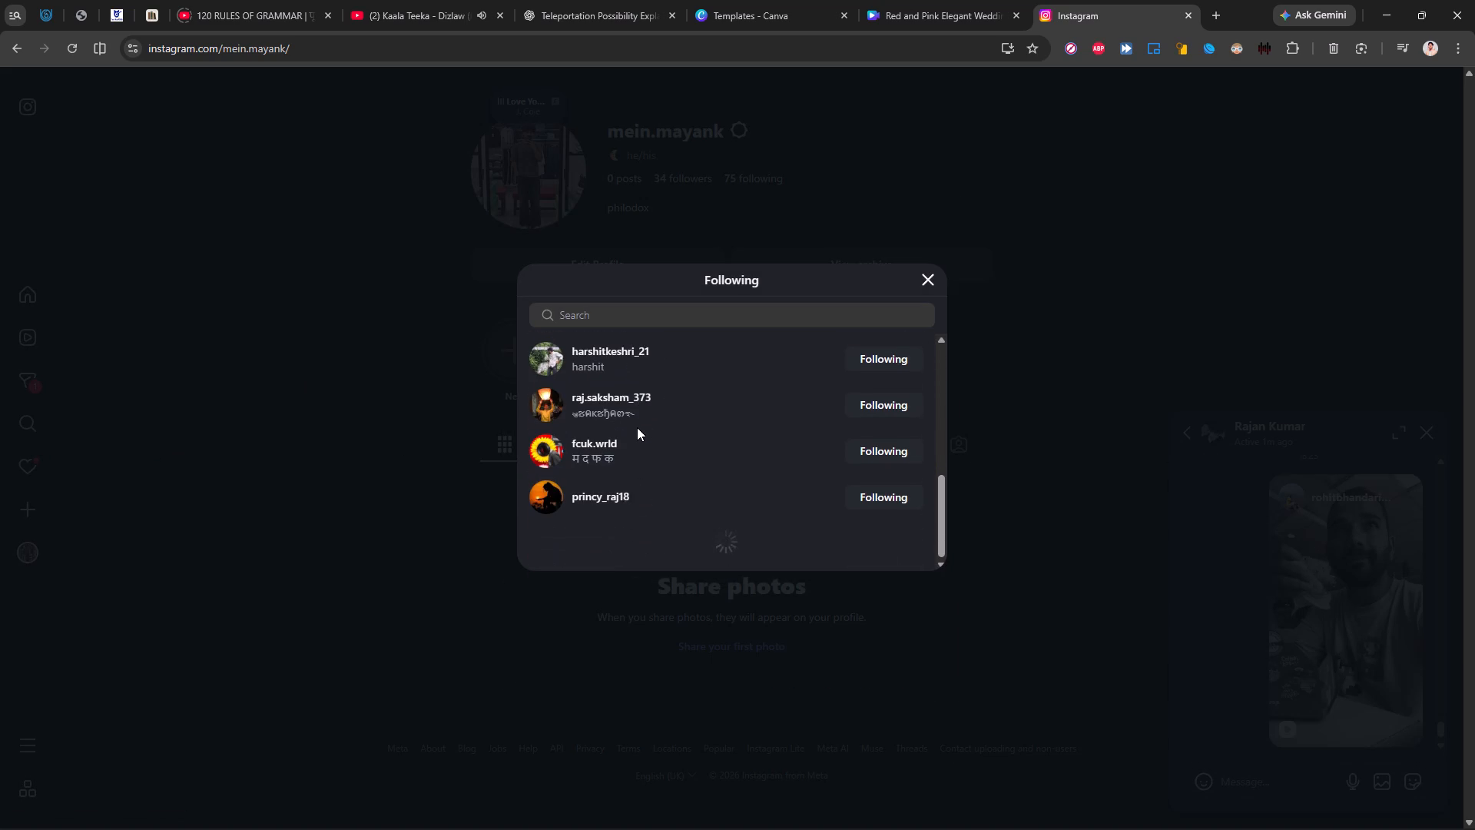
{"action": "scroll", "coordinate": [637, 427], "scroll_direction": "down", "scroll_amount": 8}
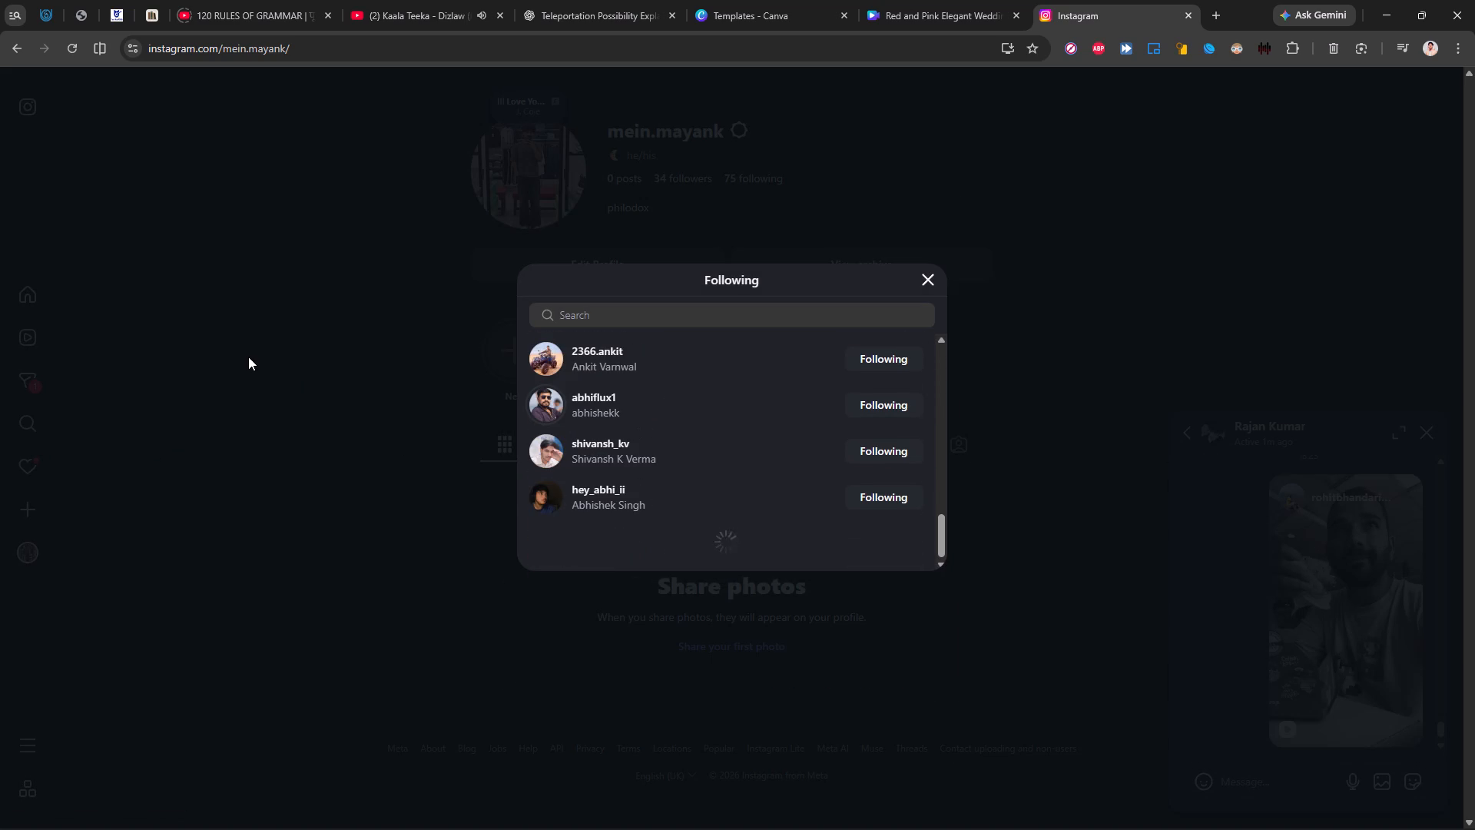
{"action": "left_click", "coordinate": [248, 357]}
Open the "Illegal Color Combo" post from the Instagram explore page and browse its outfit slides.
{"action": "left_click", "coordinate": [32, 418]}
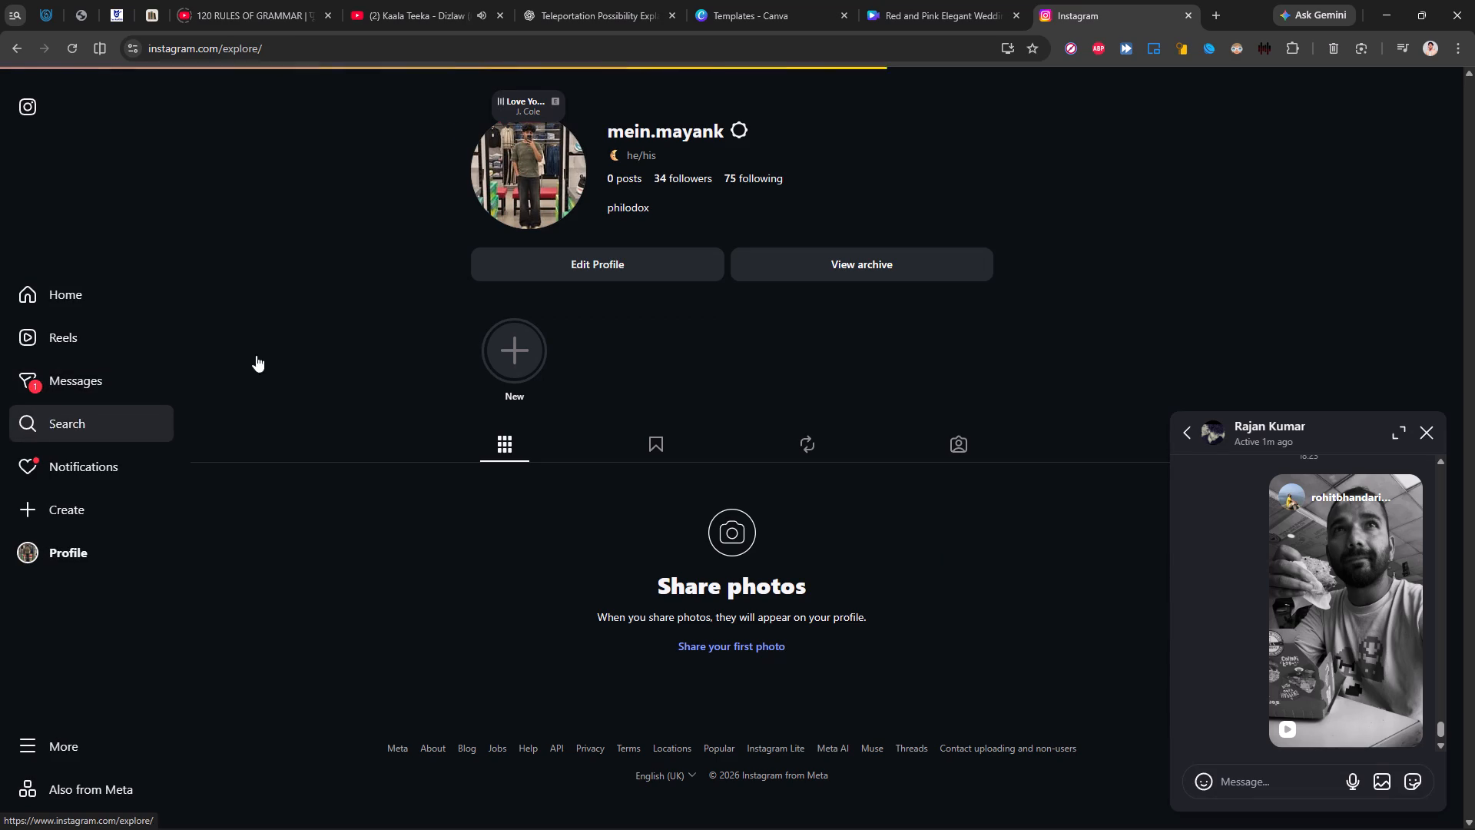
{"action": "left_click", "coordinate": [677, 204]}
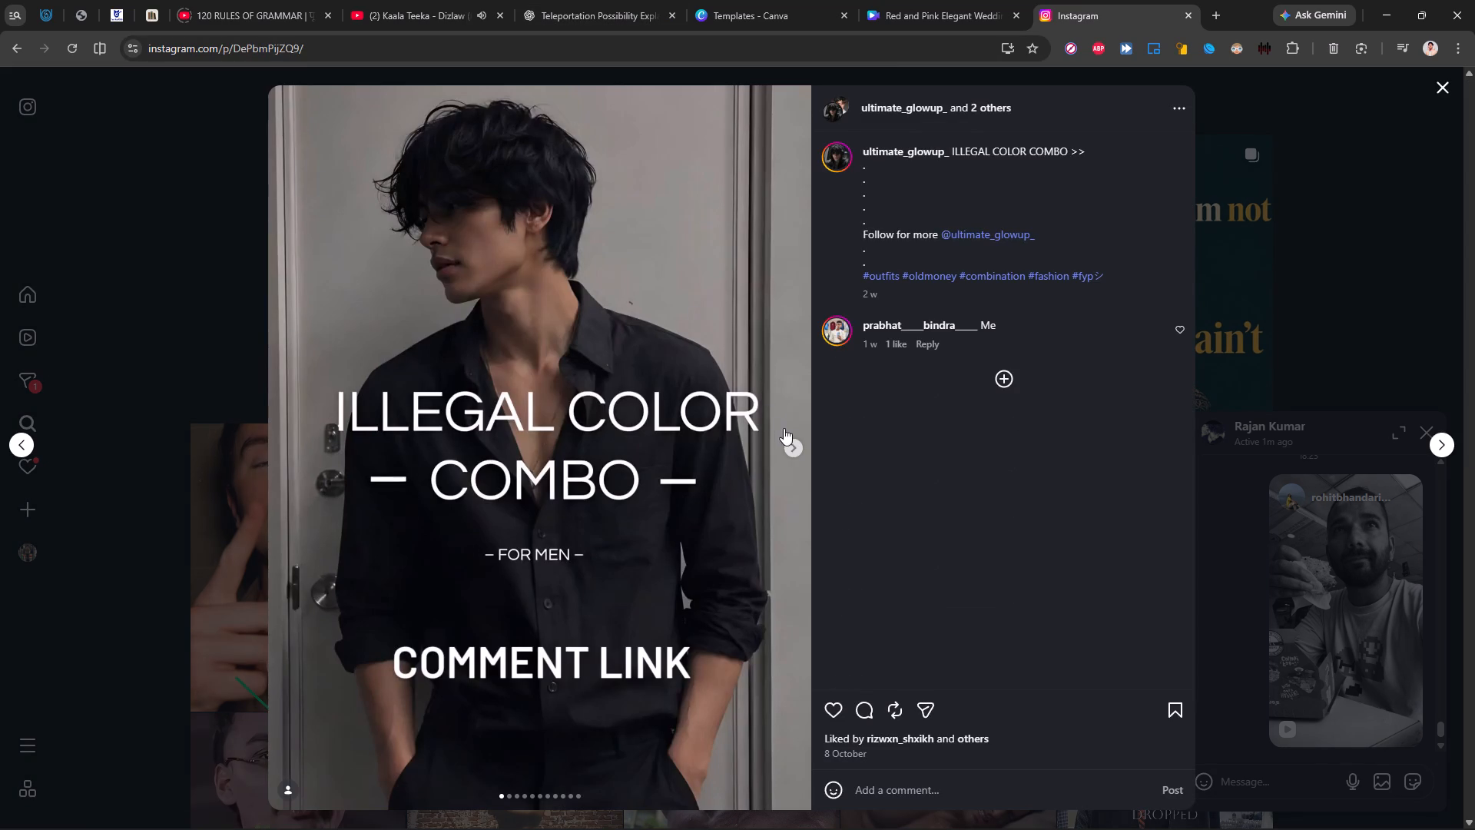
{"action": "left_click", "coordinate": [800, 453]}
{"action": "left_click", "coordinate": [800, 453]}
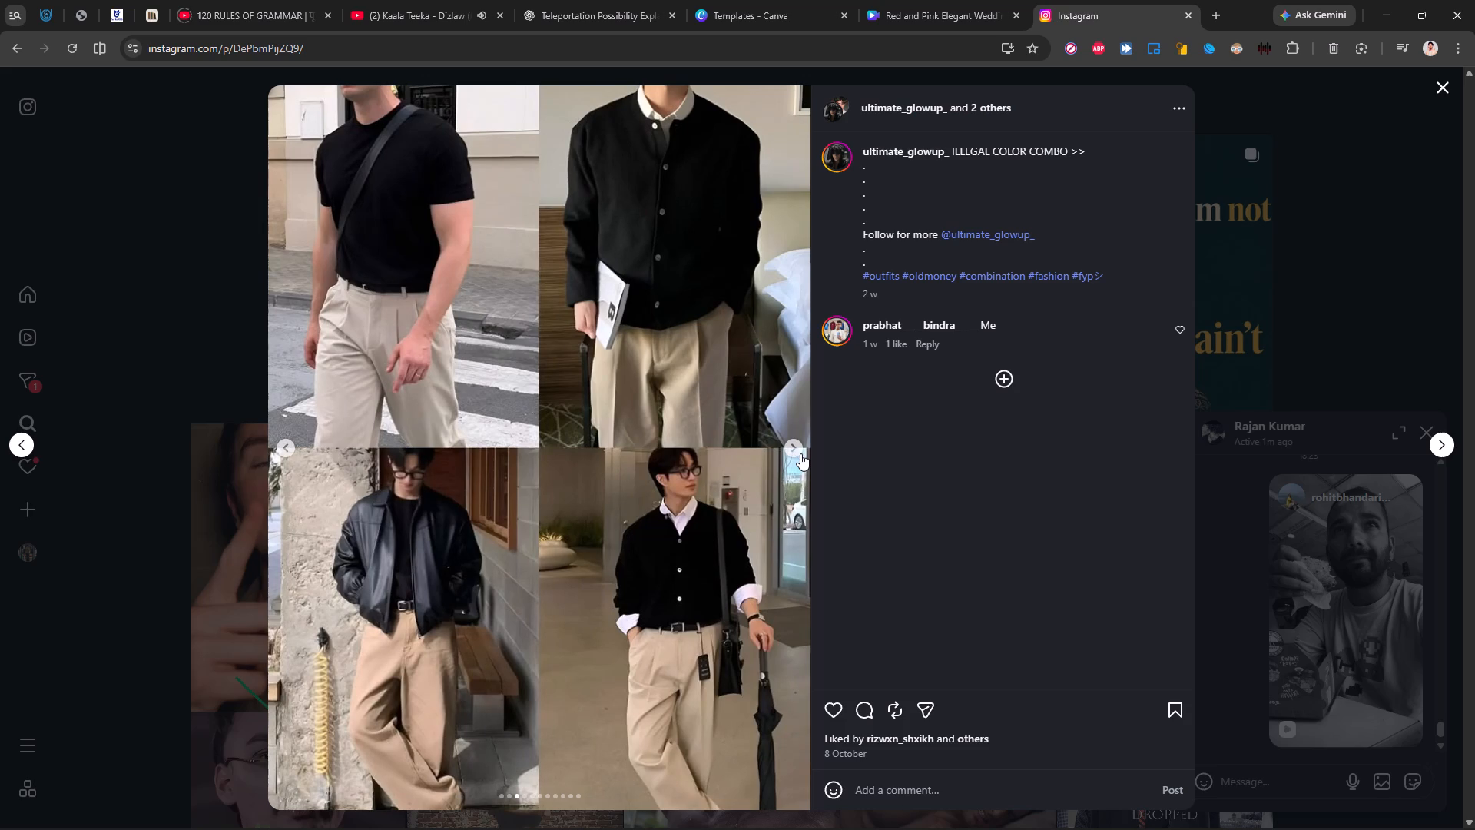
{"action": "left_click", "coordinate": [800, 453]}
{"action": "left_click", "coordinate": [800, 453]}
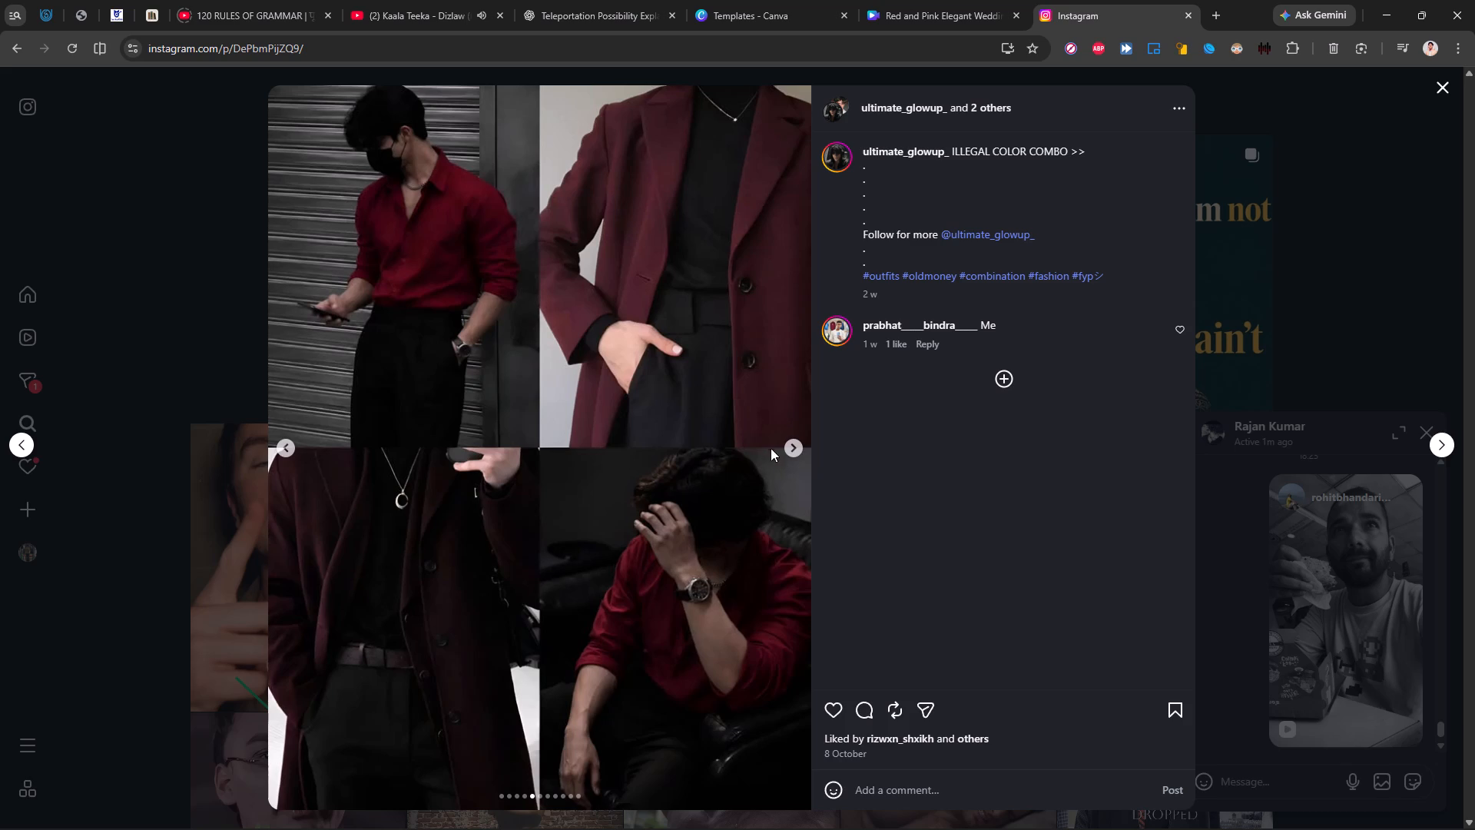
{"action": "left_click", "coordinate": [794, 444]}
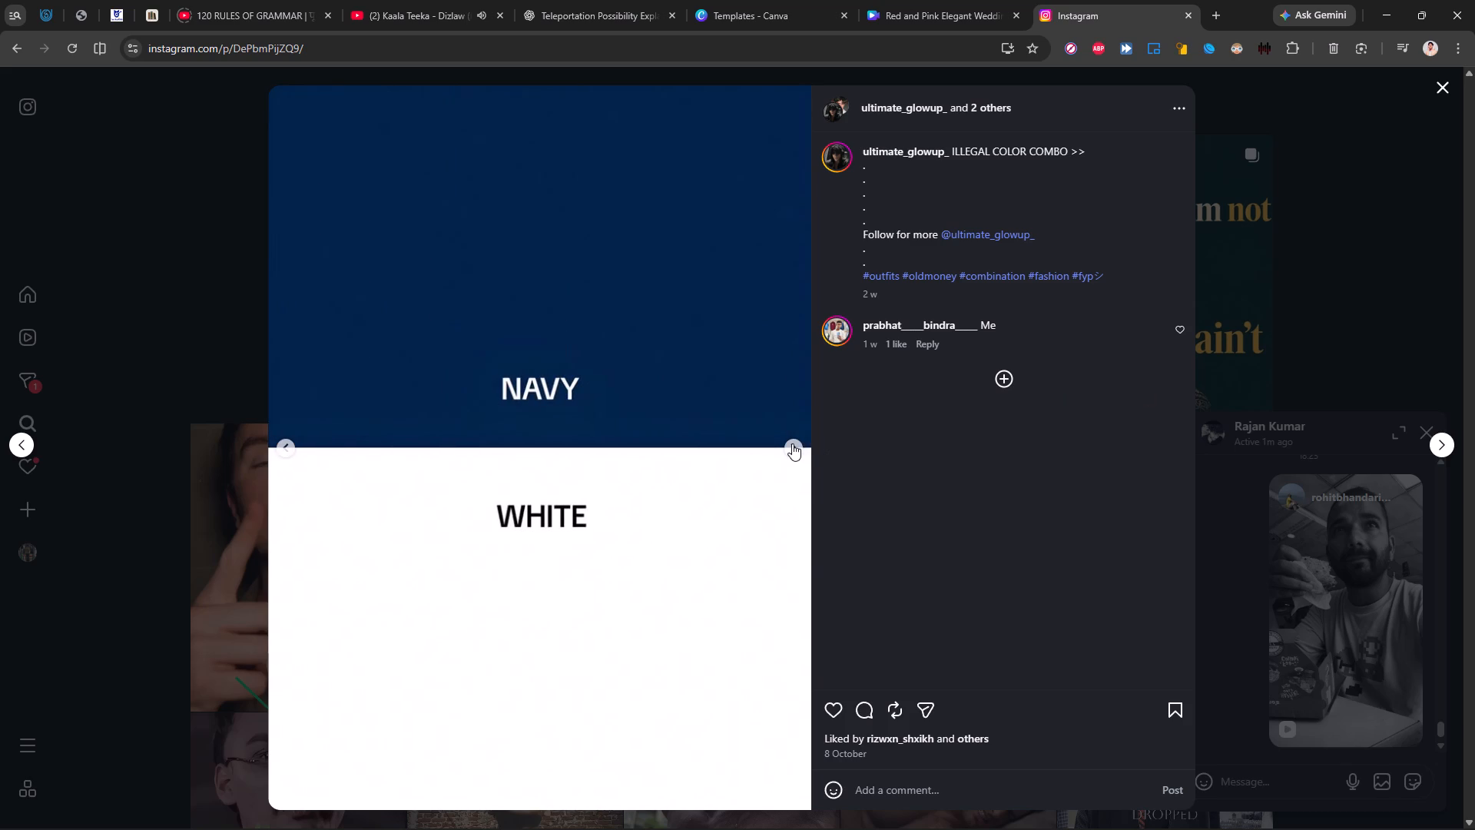
{"action": "left_click", "coordinate": [792, 443]}
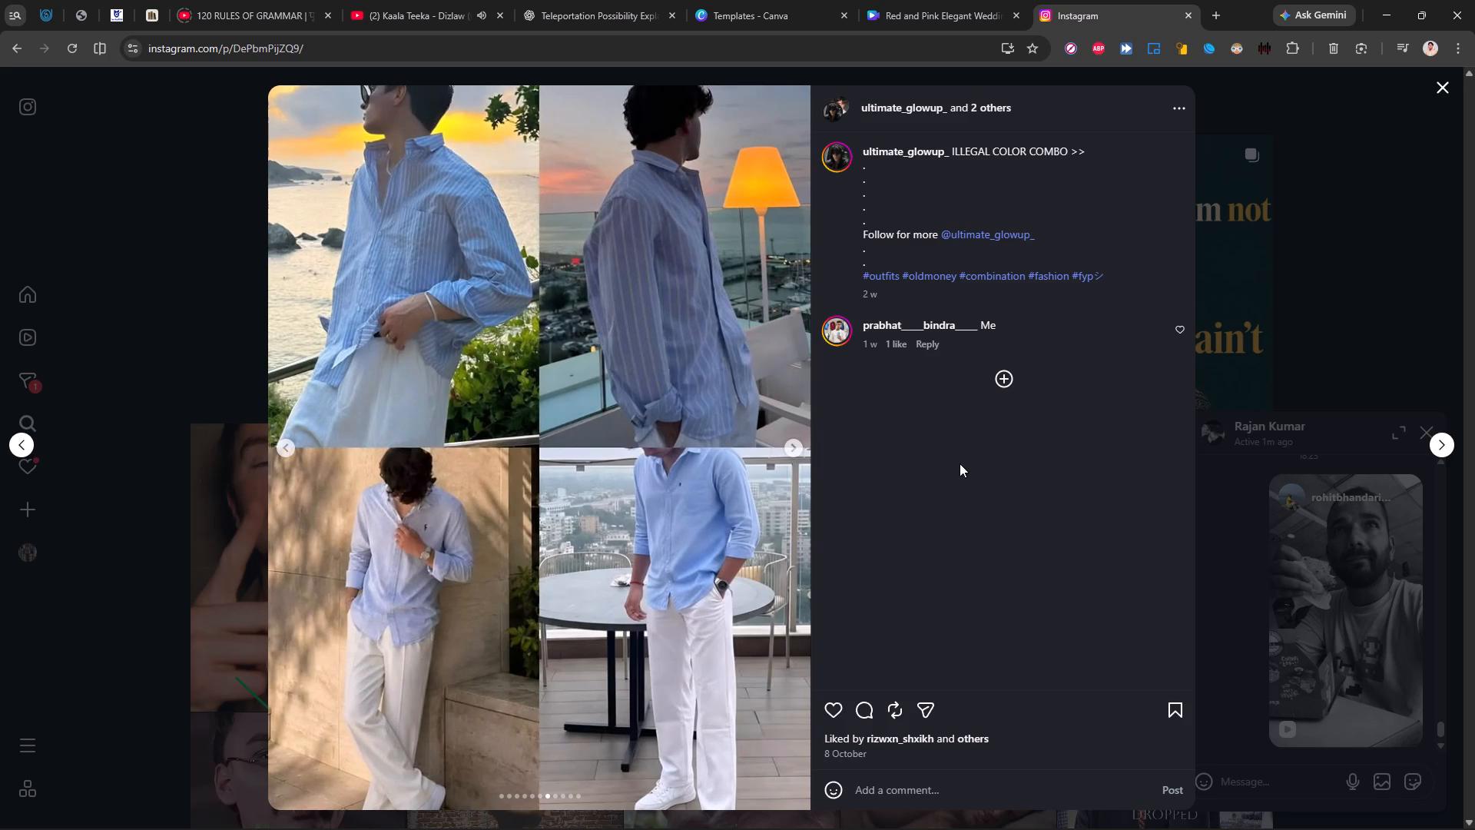
{"action": "left_click", "coordinate": [1300, 390]}
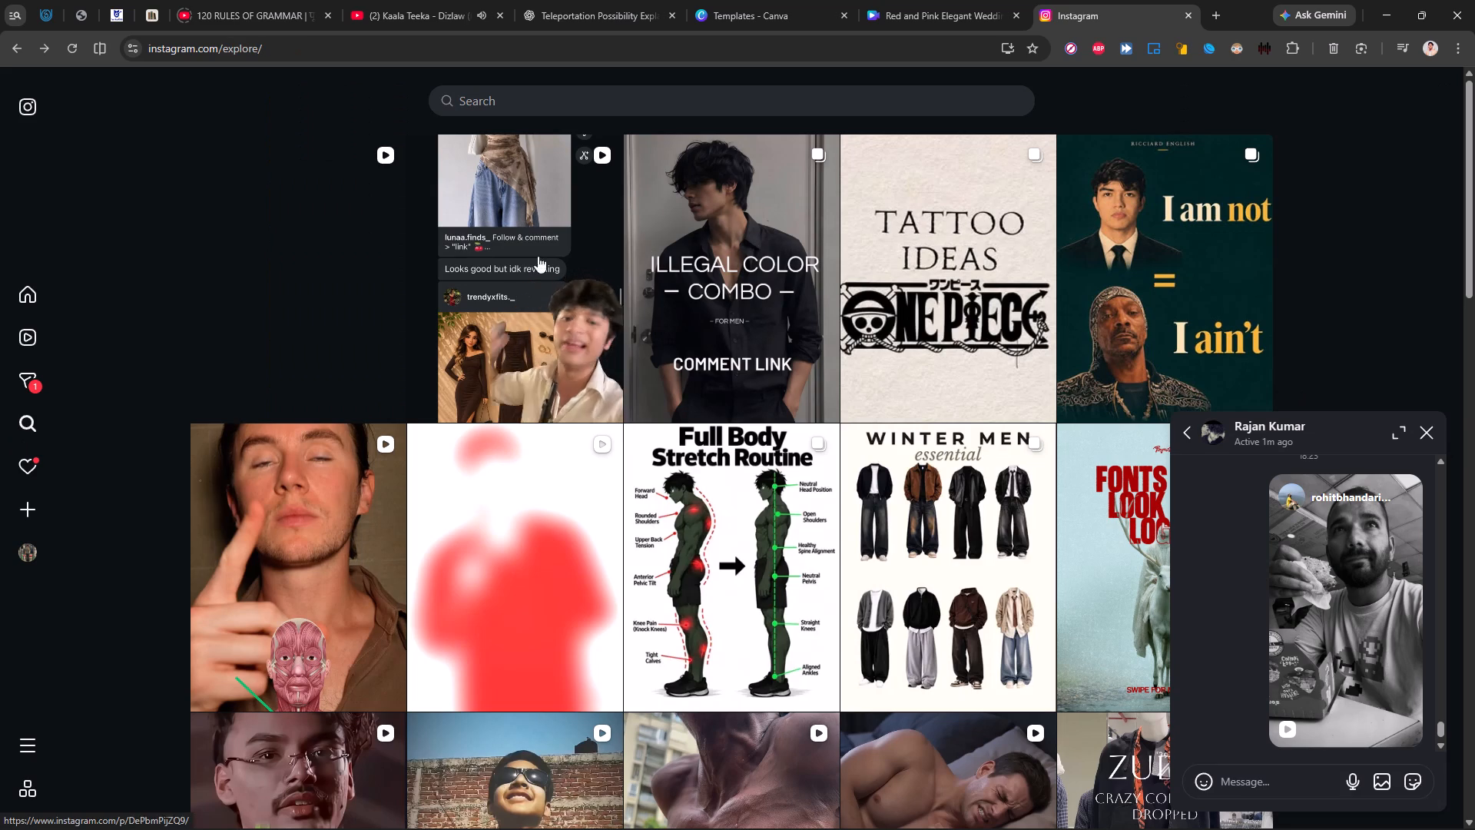
Search Instagram for "DREAM", open the _dreamytouch_ profile and look through its followers list.
{"action": "left_click", "coordinate": [615, 100]}
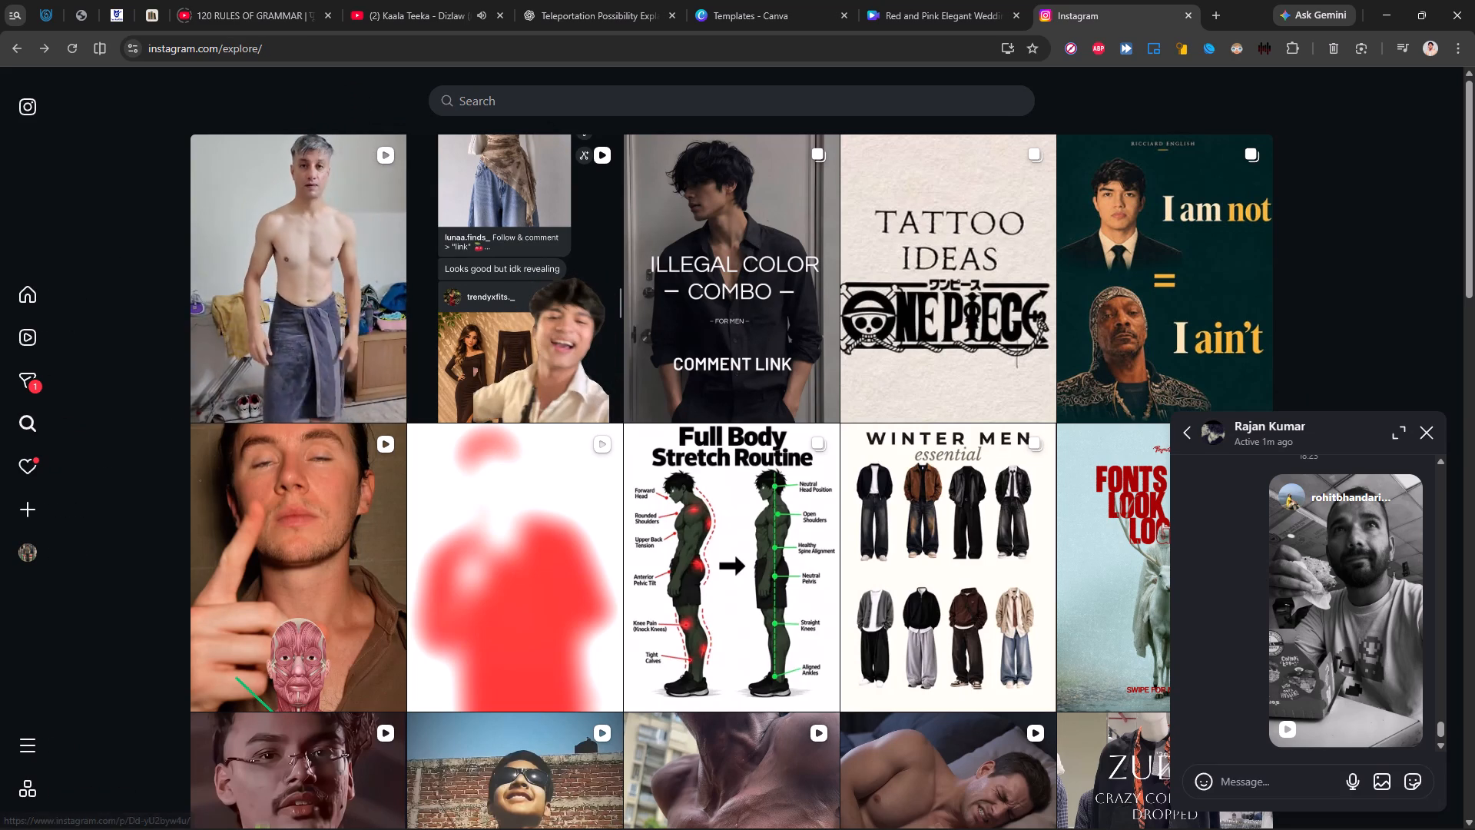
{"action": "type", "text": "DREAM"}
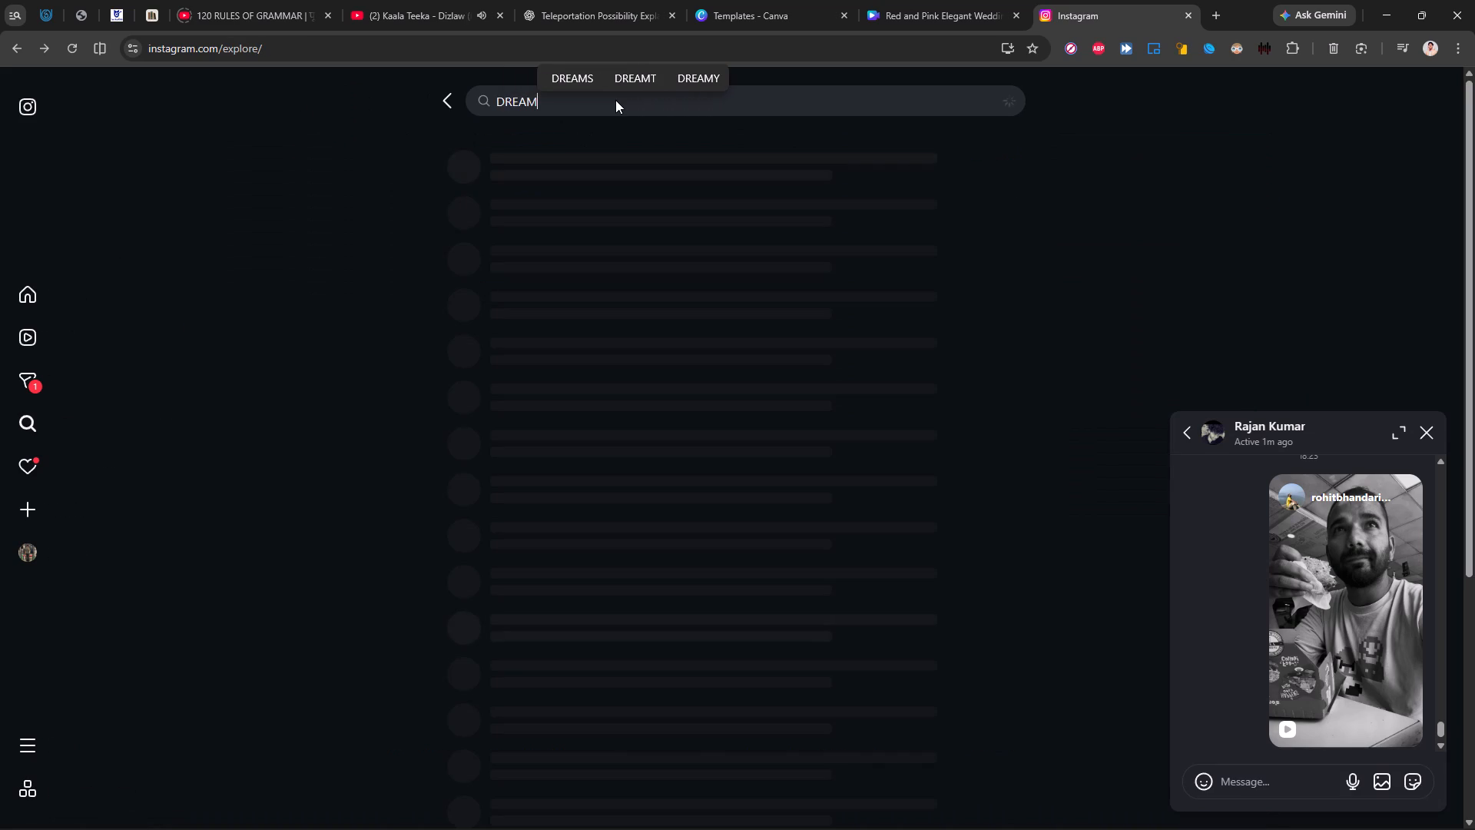
{"action": "left_click", "coordinate": [523, 170]}
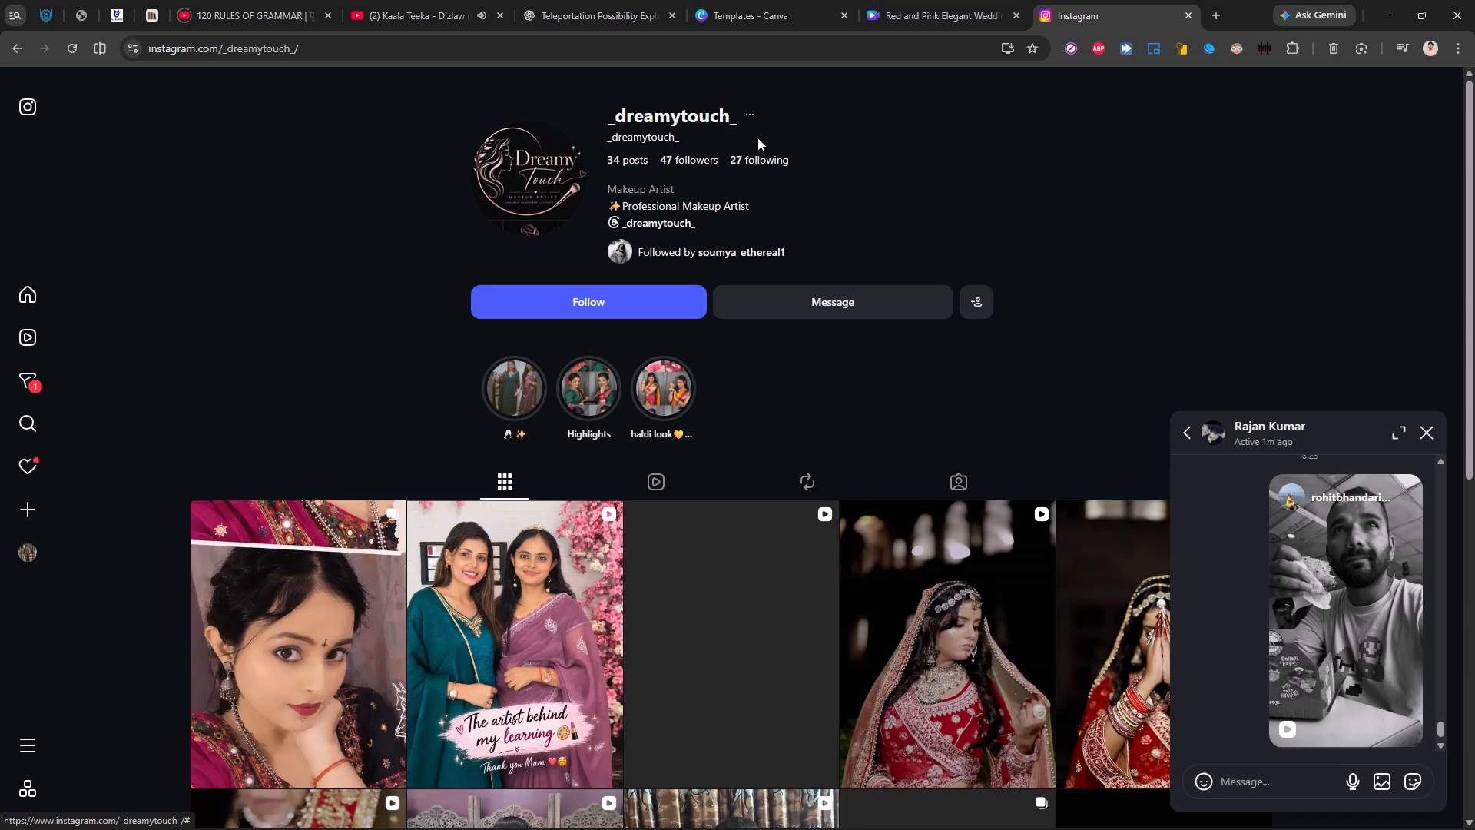
{"action": "left_click", "coordinate": [678, 158]}
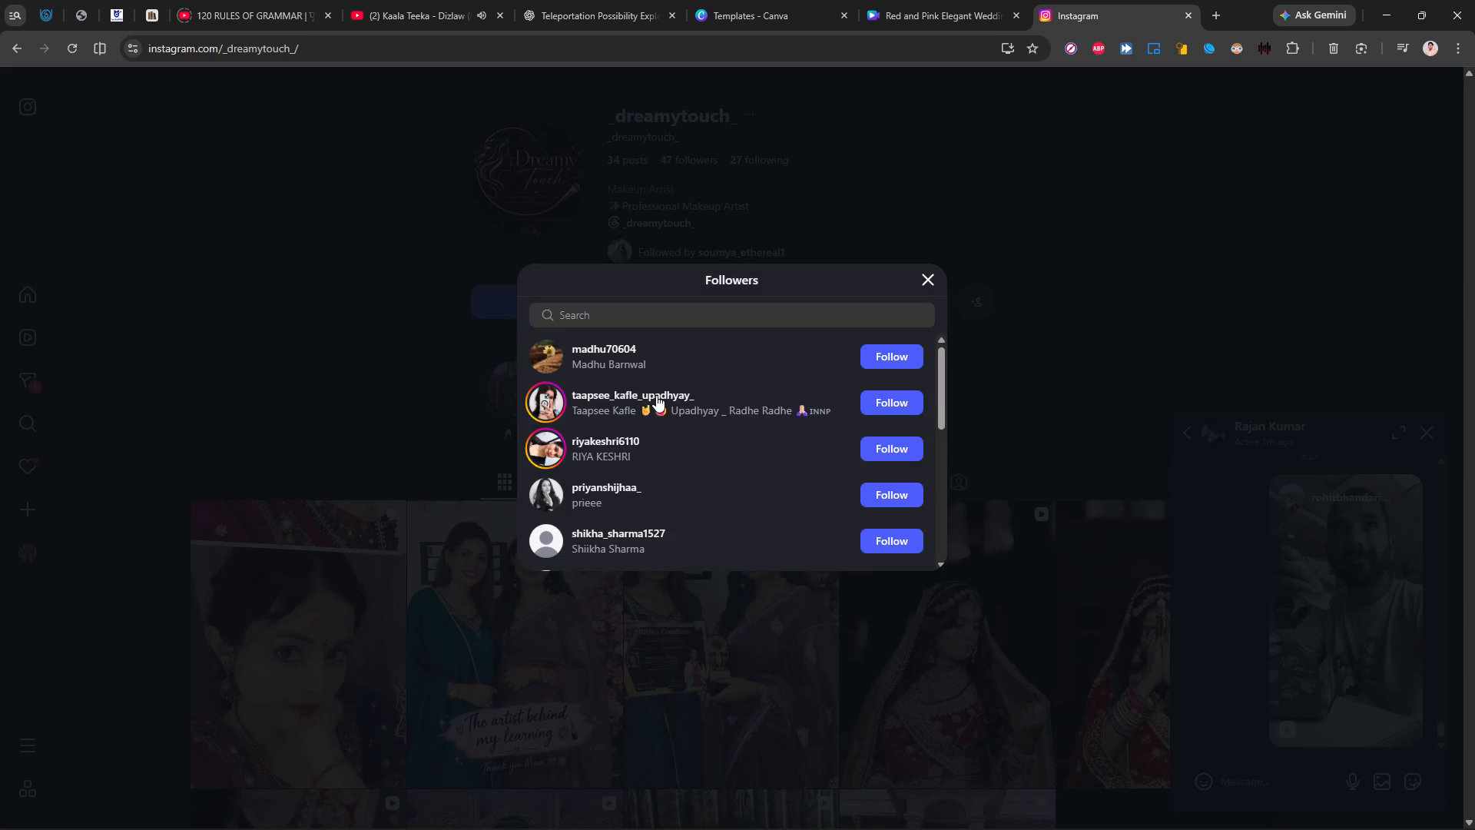
{"action": "scroll", "coordinate": [656, 396], "scroll_direction": "down", "scroll_amount": 1}
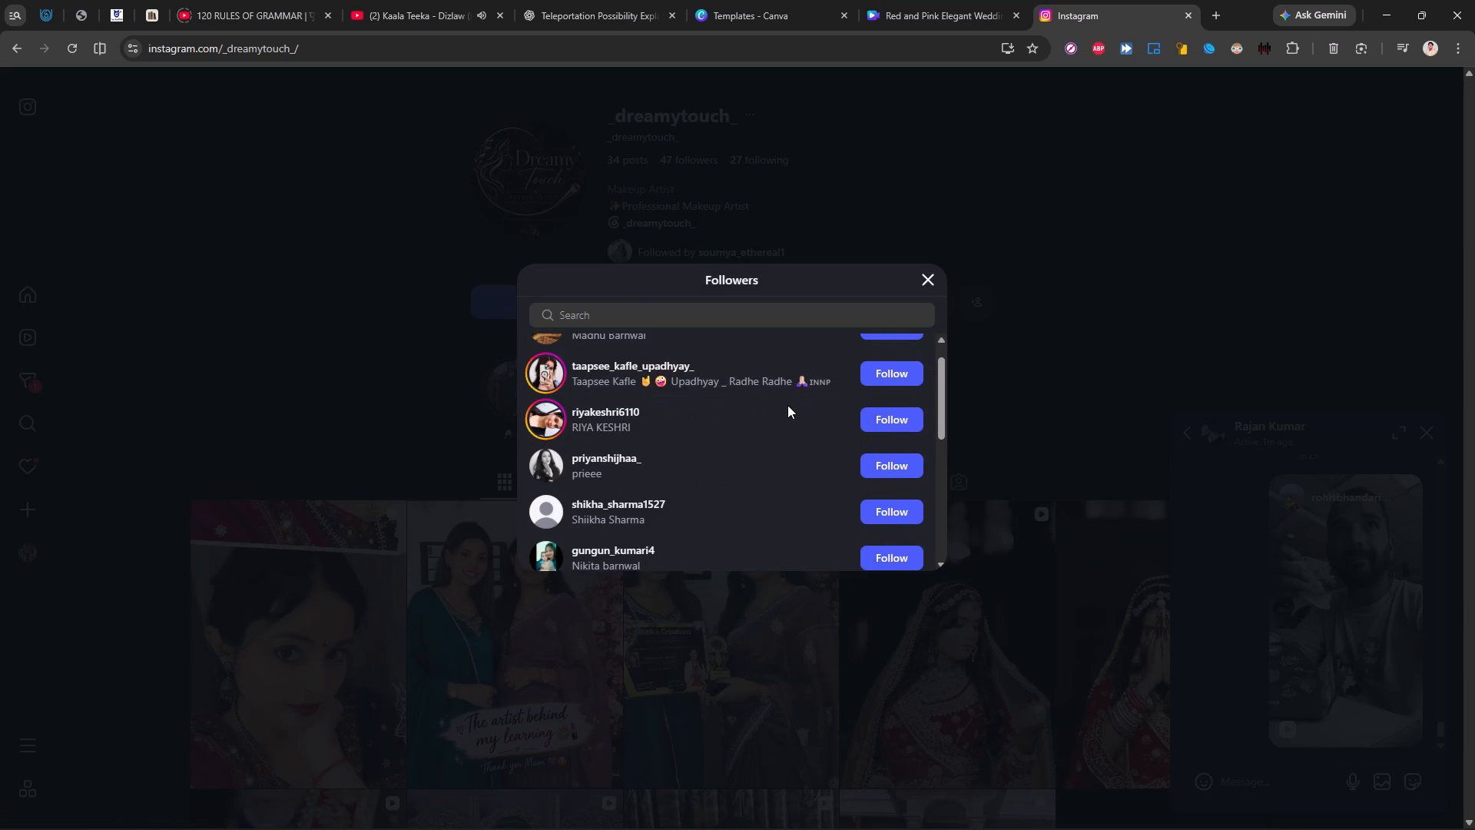
{"action": "scroll", "coordinate": [789, 405], "scroll_direction": "down", "scroll_amount": 2}
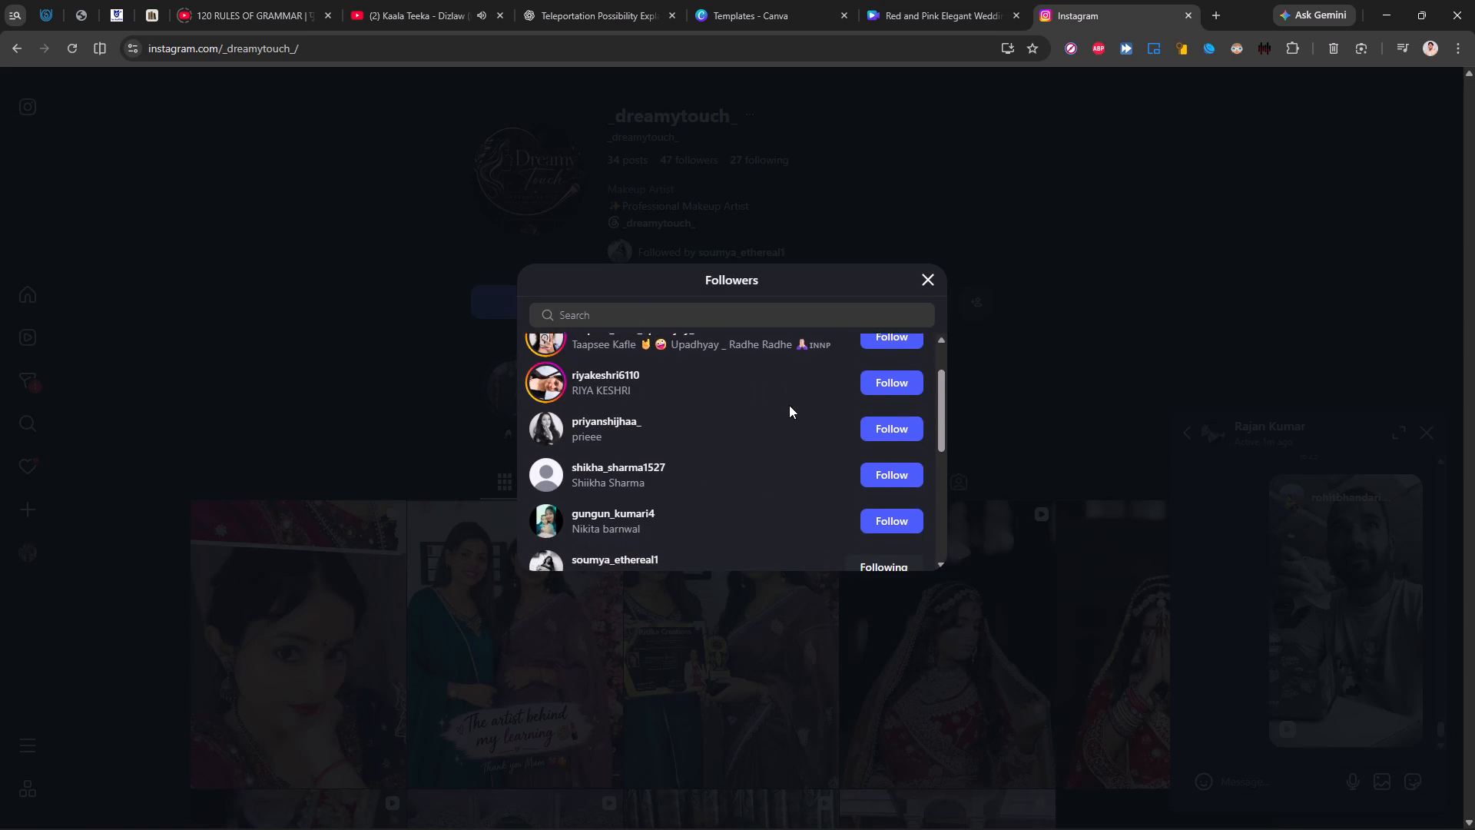
{"action": "scroll", "coordinate": [789, 405], "scroll_direction": "down", "scroll_amount": 2}
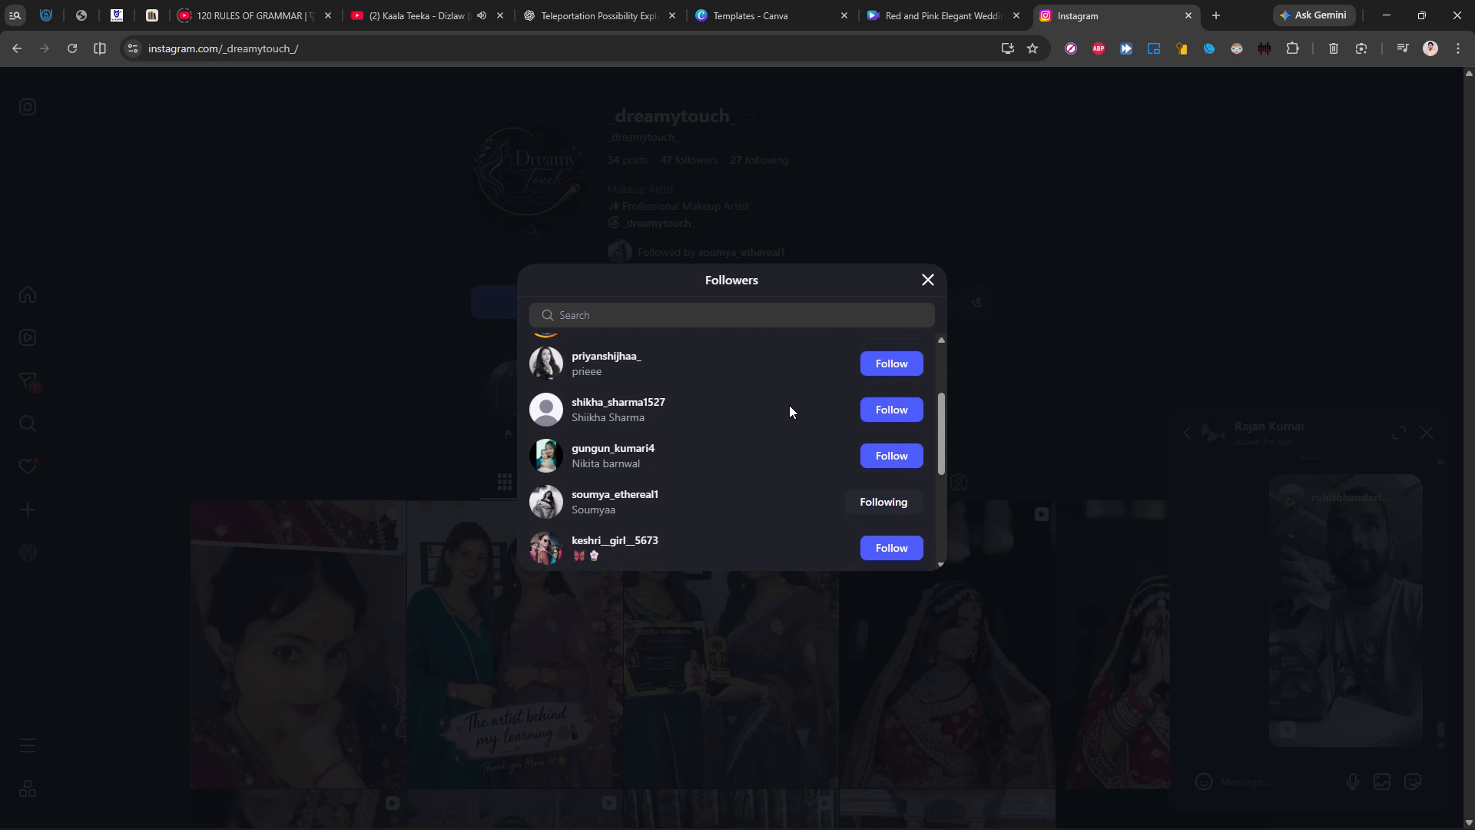
{"action": "scroll", "coordinate": [789, 405], "scroll_direction": "down", "scroll_amount": 1}
Switch back to the Canva invitation and replace the lower name in the couple's names scene with the partner's full name.
{"action": "left_click", "coordinate": [873, 0]}
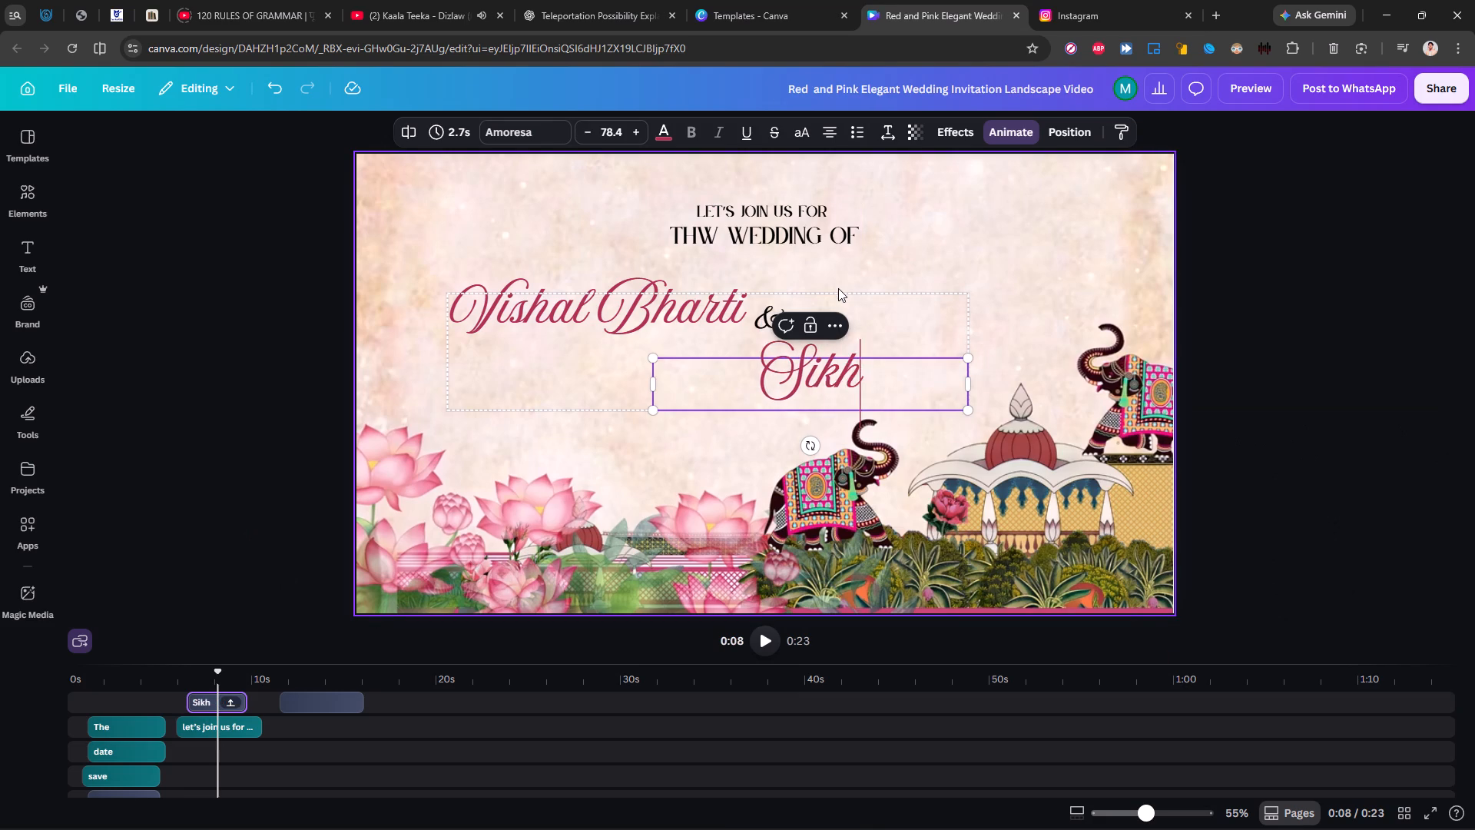
{"action": "key", "text": "BackSpace"}
{"action": "key", "text": "BackSpace"}
{"action": "key", "text": "BackSpace"}
{"action": "key", "text": "BackSpace"}
{"action": "key", "text": "BackSpace"}
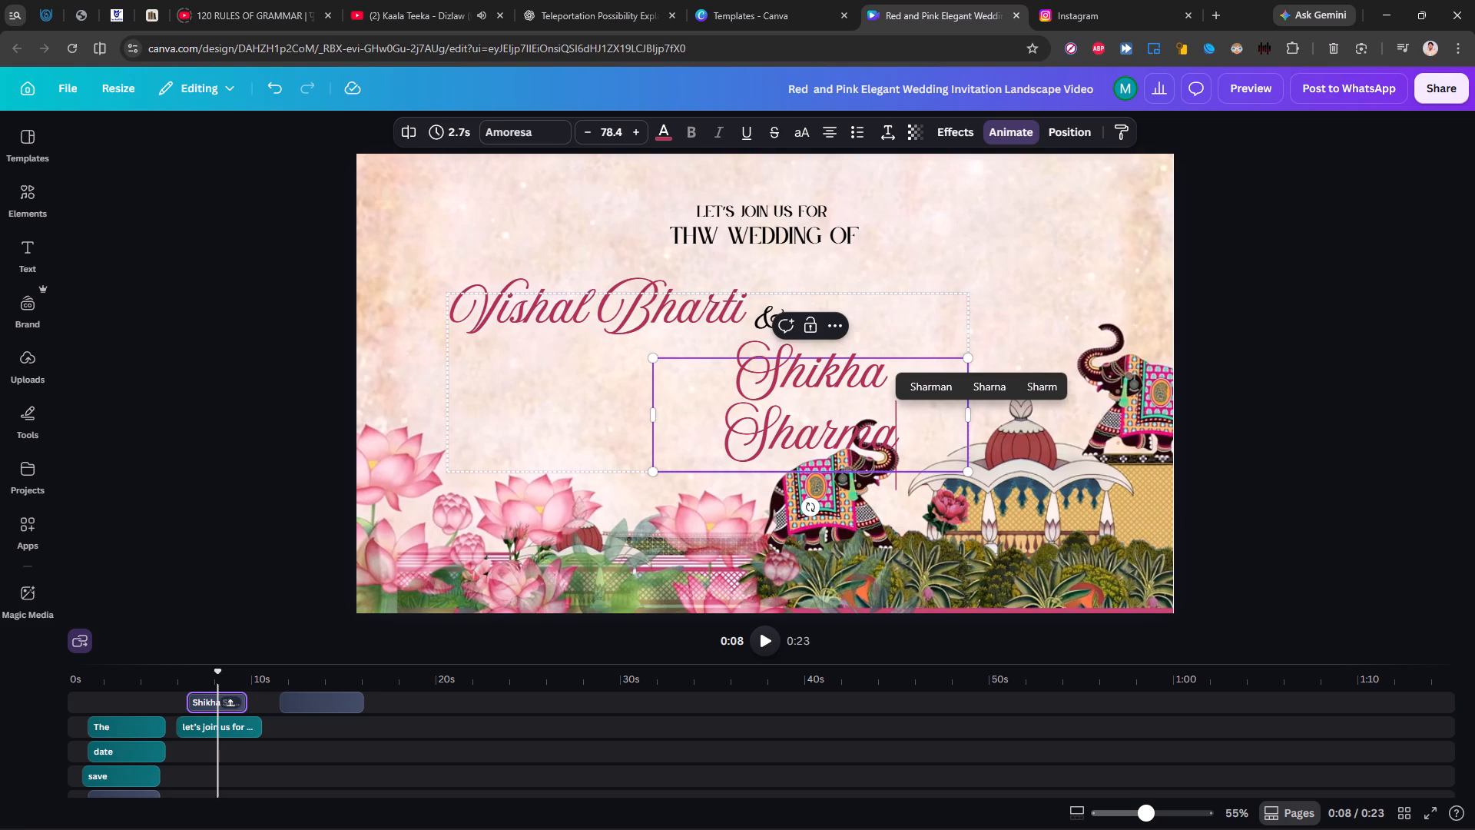
Widen the lower name's text box in the couple's names scene so the full name fits on one line.
{"action": "left_click_drag", "start_coordinate": [969, 414], "coordinate": [992, 414]}
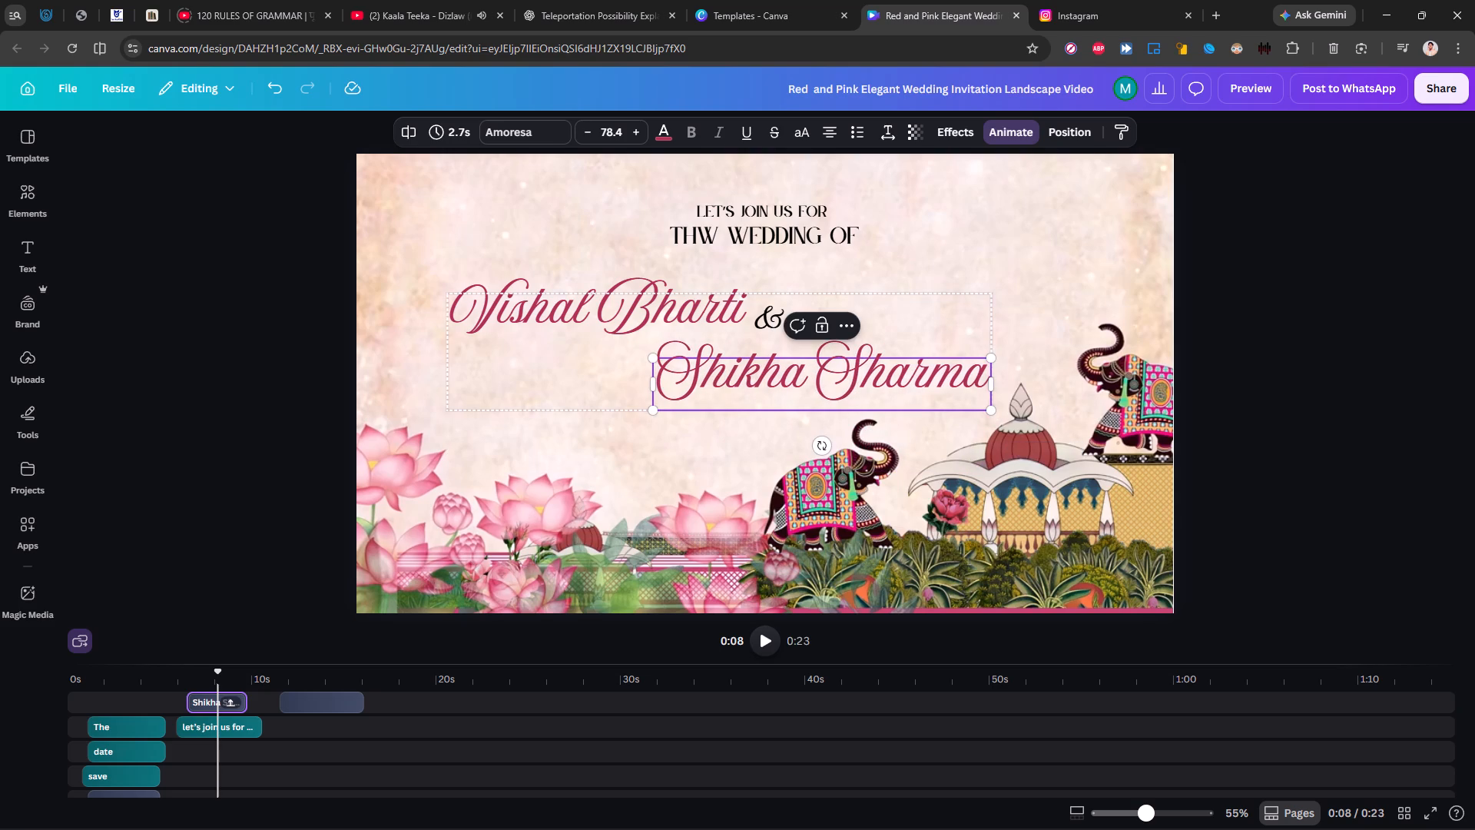
{"action": "left_click", "coordinate": [889, 400]}
{"action": "left_click", "coordinate": [817, 438]}
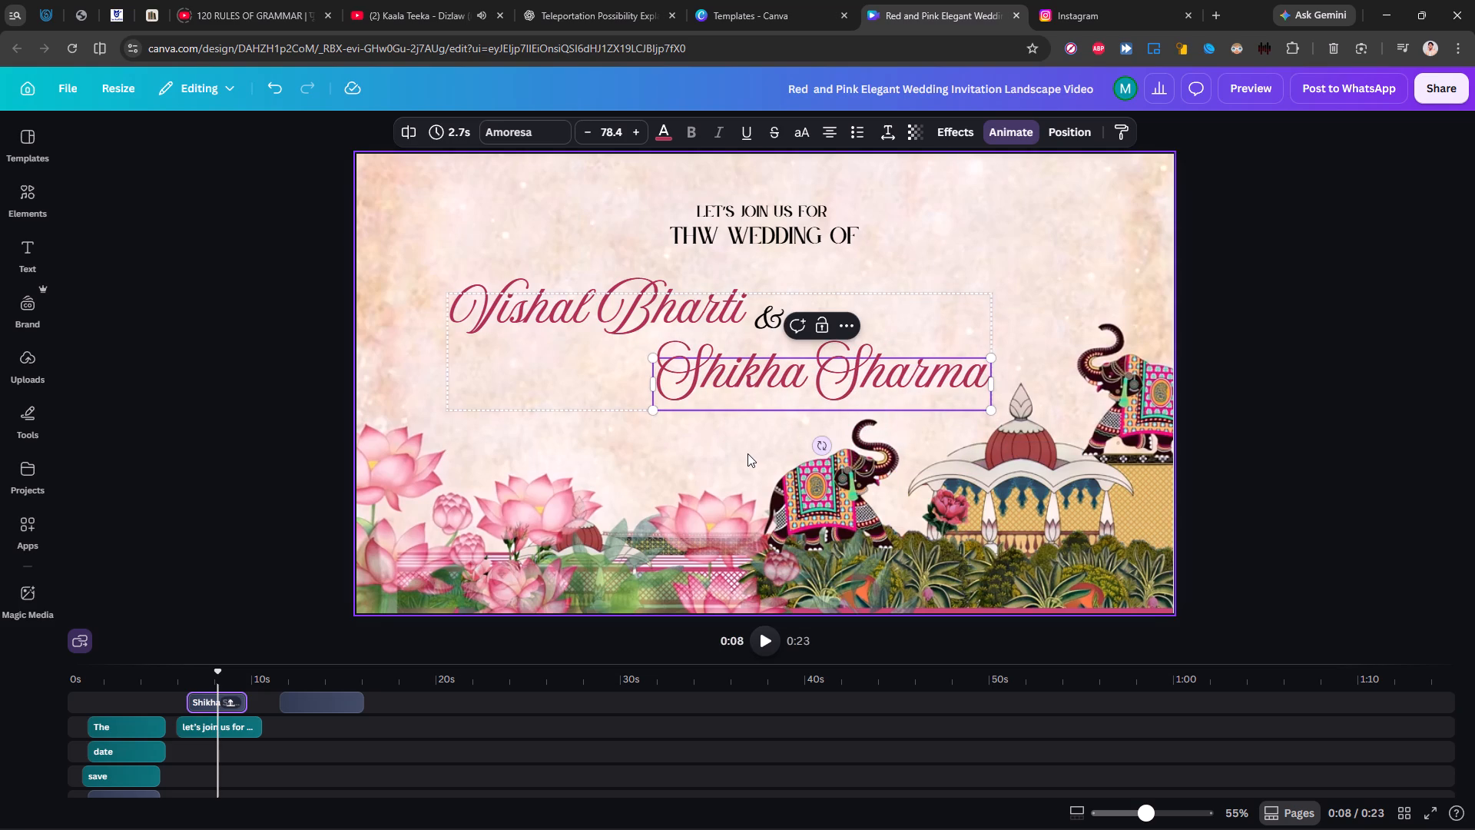
{"action": "left_click", "coordinate": [750, 453]}
Nudge the lower name slightly right within the couple's names group, fine-tuning its offset beneath the upper name and ampersand.
{"action": "left_click", "coordinate": [824, 369]}
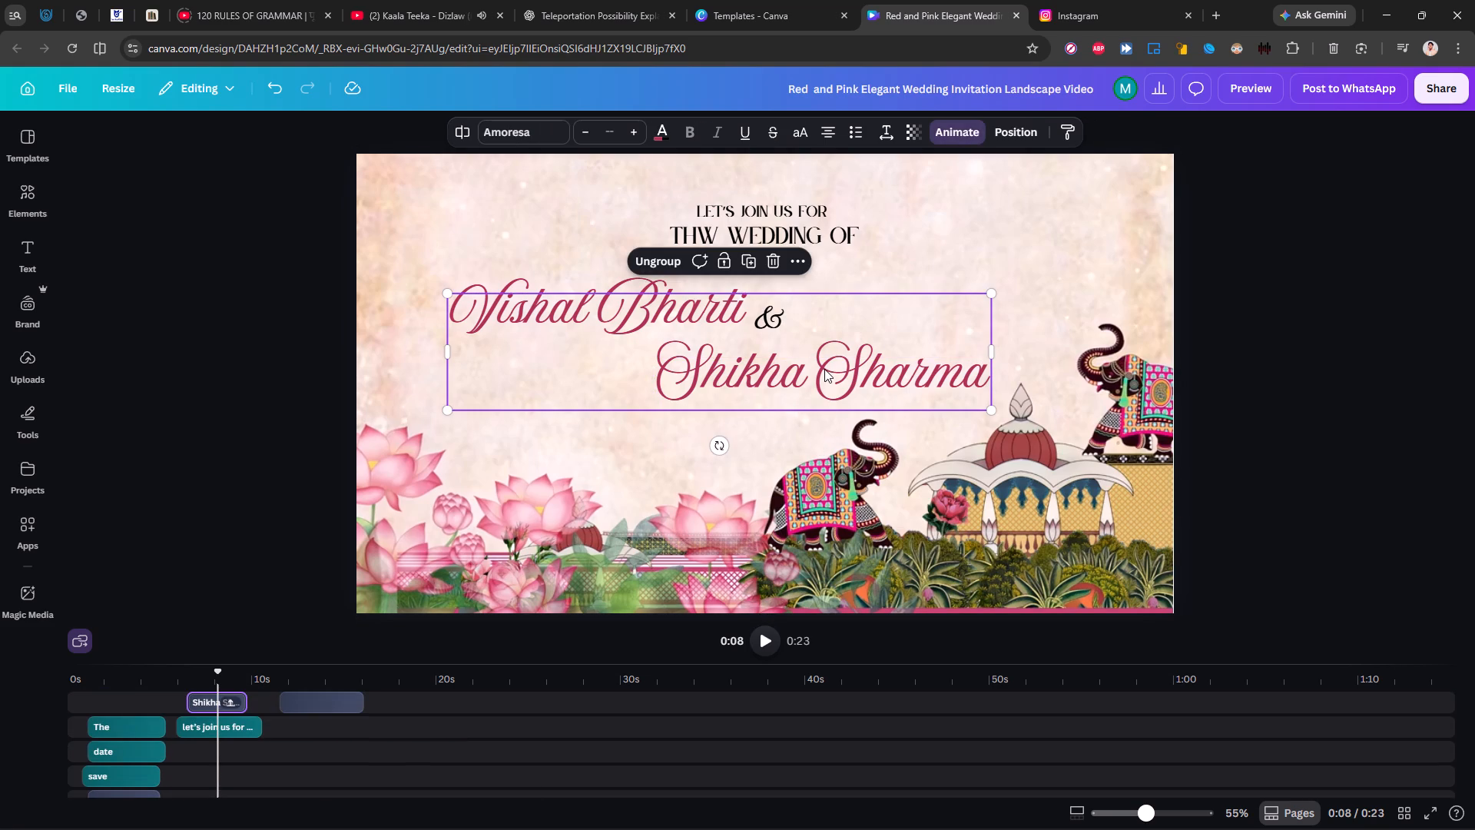
{"action": "left_click", "coordinate": [824, 369]}
{"action": "key", "text": "Right"}
{"action": "key", "text": "Right"}
{"action": "key", "text": "Right"}
{"action": "key", "text": "Right"}
{"action": "key", "text": "Right"}
{"action": "key", "text": "Right"}
{"action": "key", "text": "Right"}
{"action": "key", "text": "Right"}
{"action": "key", "text": "Right"}
{"action": "key", "text": "Right"}
{"action": "key", "text": "Right"}
{"action": "key", "text": "Right"}
{"action": "key", "text": "Right"}
{"action": "key", "text": "Right"}
{"action": "key", "text": "Right"}
{"action": "key", "text": "Right"}
{"action": "key", "text": "Right"}
{"action": "key", "text": "Right"}
{"action": "key", "text": "Right"}
{"action": "key", "text": "Right"}
{"action": "key", "text": "Right"}
{"action": "key", "text": "Right"}
{"action": "key", "text": "Right"}
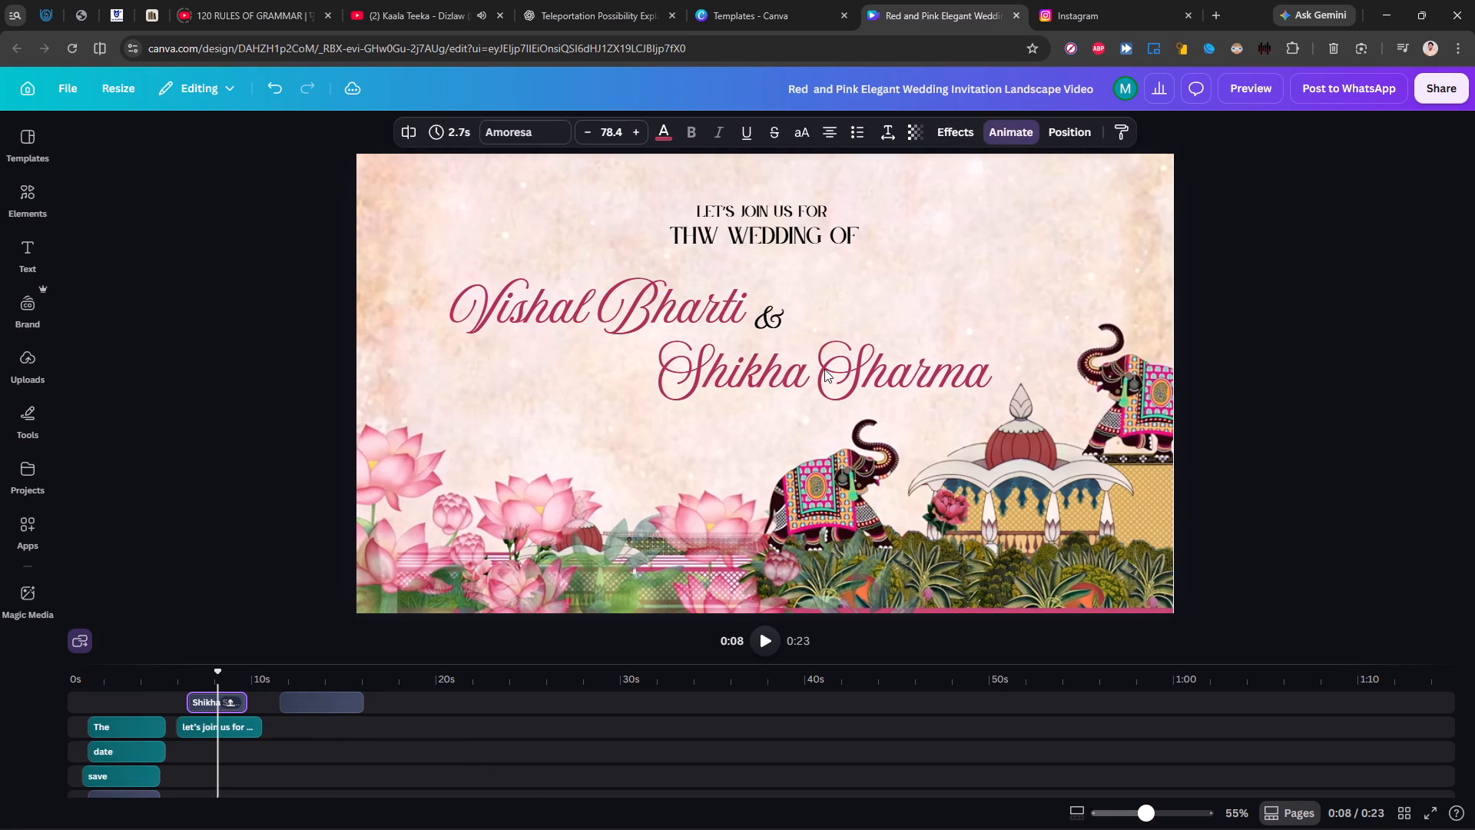
{"action": "key", "text": "Right"}
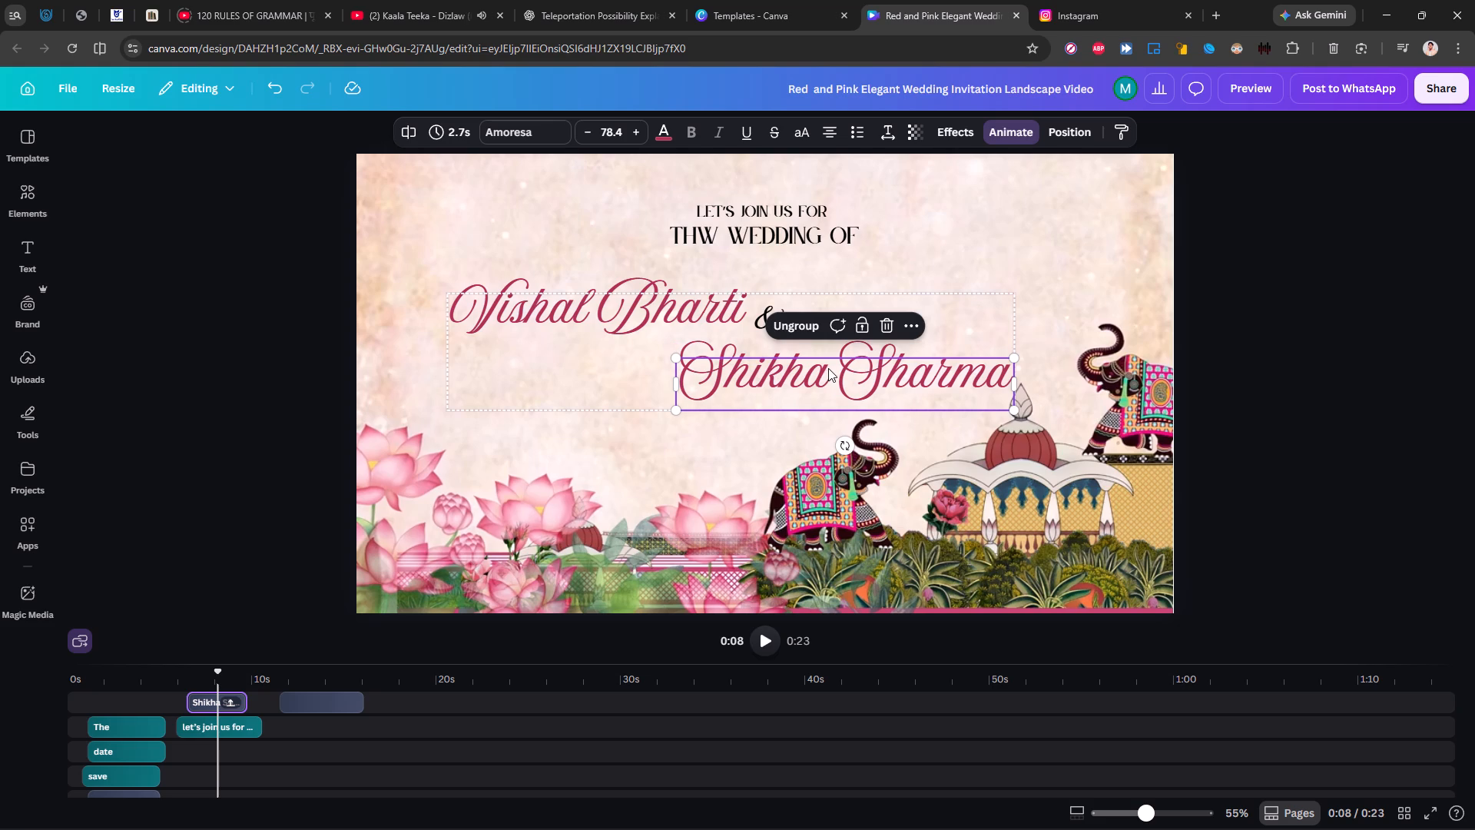
{"action": "key", "text": "Right"}
{"action": "key", "text": "Right"}
{"action": "key", "text": "Right"}
{"action": "key", "text": "Right"}
{"action": "key", "text": "Right"}
{"action": "key", "text": "Right"}
{"action": "key", "text": "Right"}
{"action": "key", "text": "Right"}
{"action": "key", "text": "Right"}
{"action": "key", "text": "Right"}
{"action": "key", "text": "Right"}
{"action": "key", "text": "Right"}
{"action": "key", "text": "Right"}
{"action": "key", "text": "Right"}
{"action": "key", "text": "Right"}
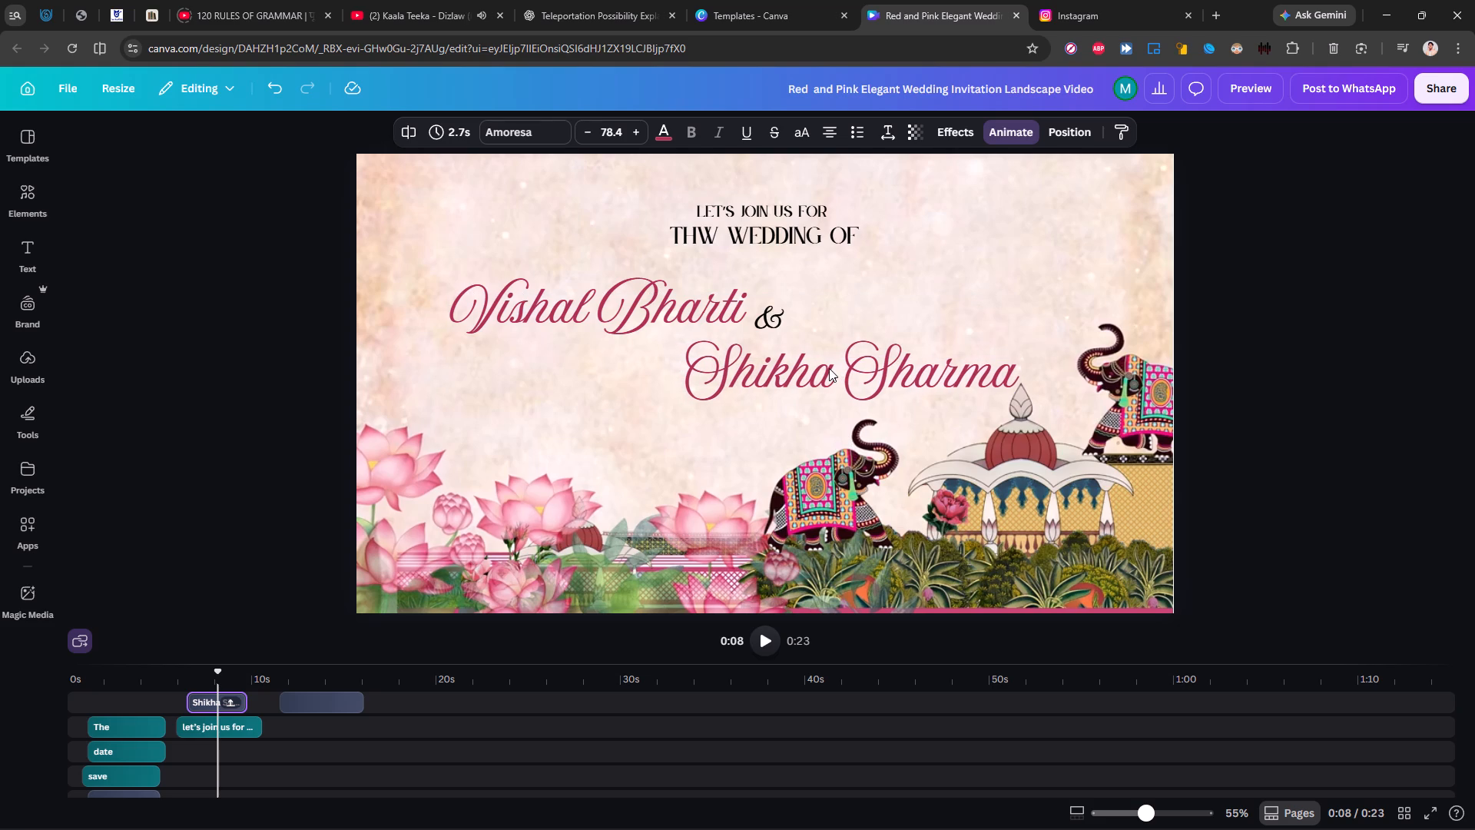
{"action": "key", "text": "Left"}
{"action": "key", "text": "Left"}
{"action": "key", "text": "Left"}
{"action": "key", "text": "Left"}
{"action": "key", "text": "Left"}
{"action": "key", "text": "Left"}
{"action": "key", "text": "Left"}
{"action": "key", "text": "Left"}
{"action": "key", "text": "Left"}
{"action": "key", "text": "Left"}
{"action": "key", "text": "Left"}
{"action": "key", "text": "Left"}
{"action": "key", "text": "Left"}
{"action": "key", "text": "Left"}
{"action": "key", "text": "Left"}
{"action": "key", "text": "Left"}
{"action": "key", "text": "Right"}
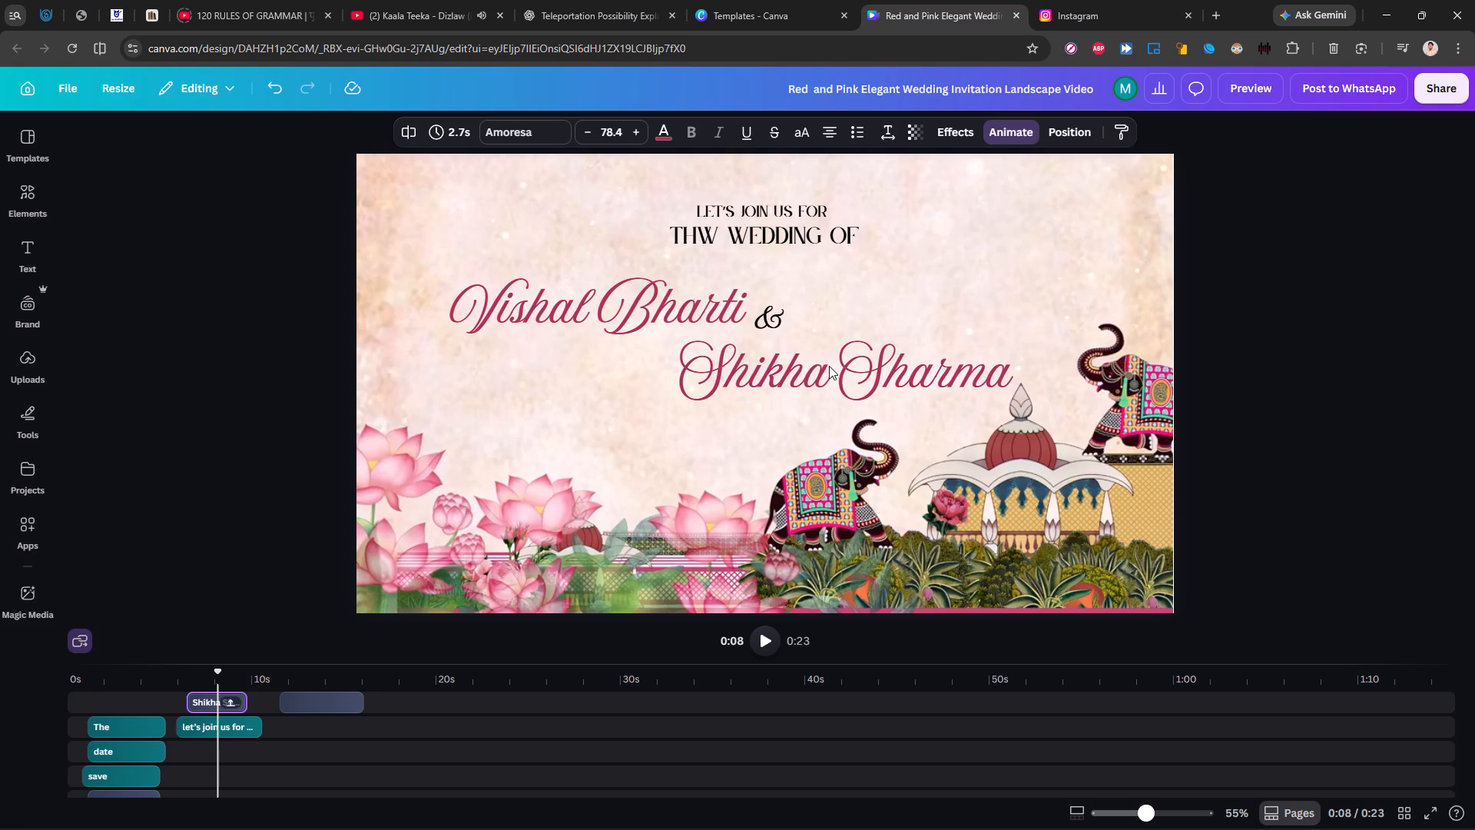
{"action": "key", "text": "Right"}
{"action": "key", "text": "Right"}
{"action": "key", "text": "Right"}
{"action": "key", "text": "Right"}
{"action": "key", "text": "Left"}
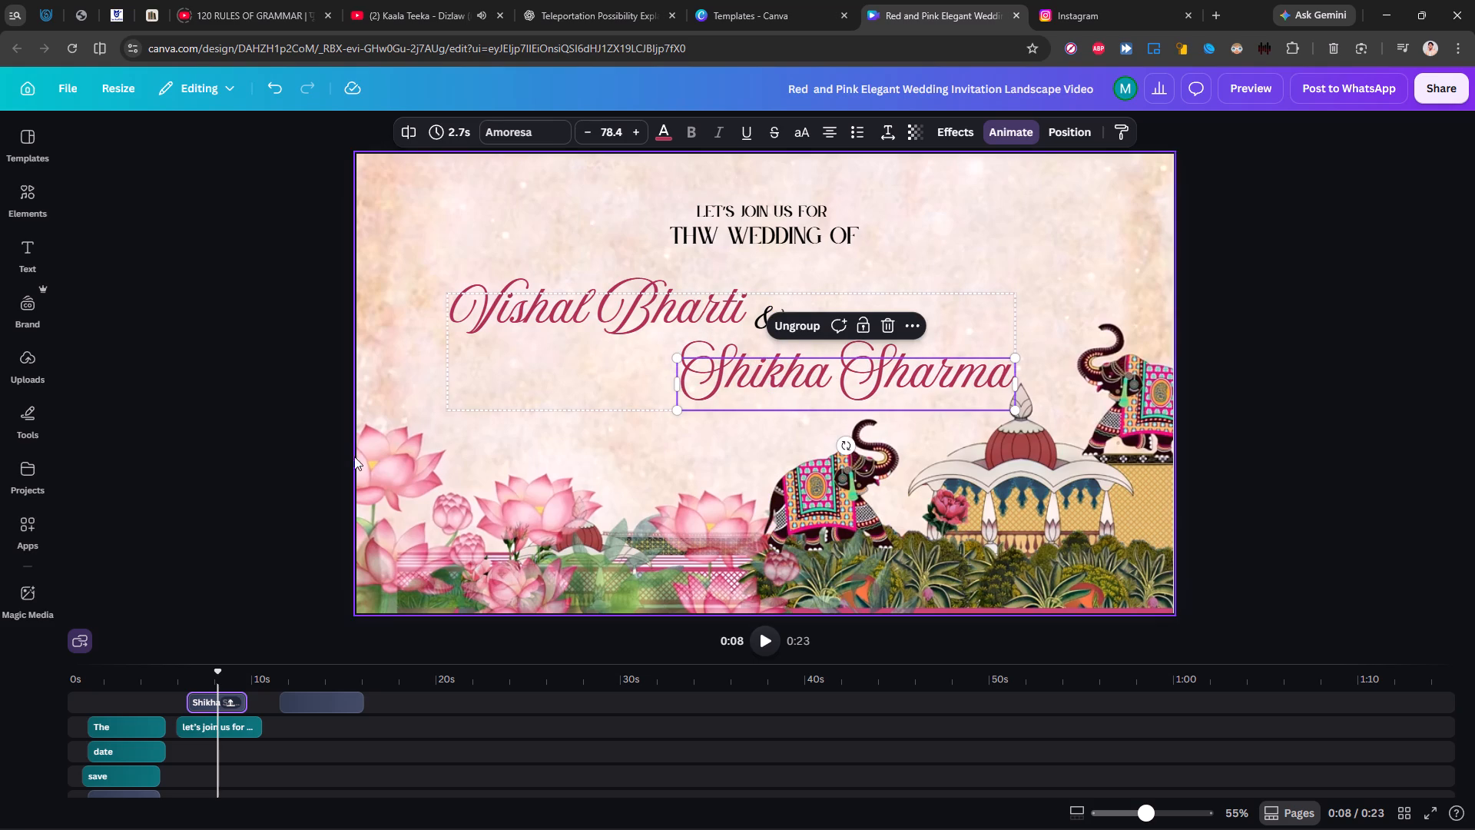
{"action": "left_click", "coordinate": [229, 484]}
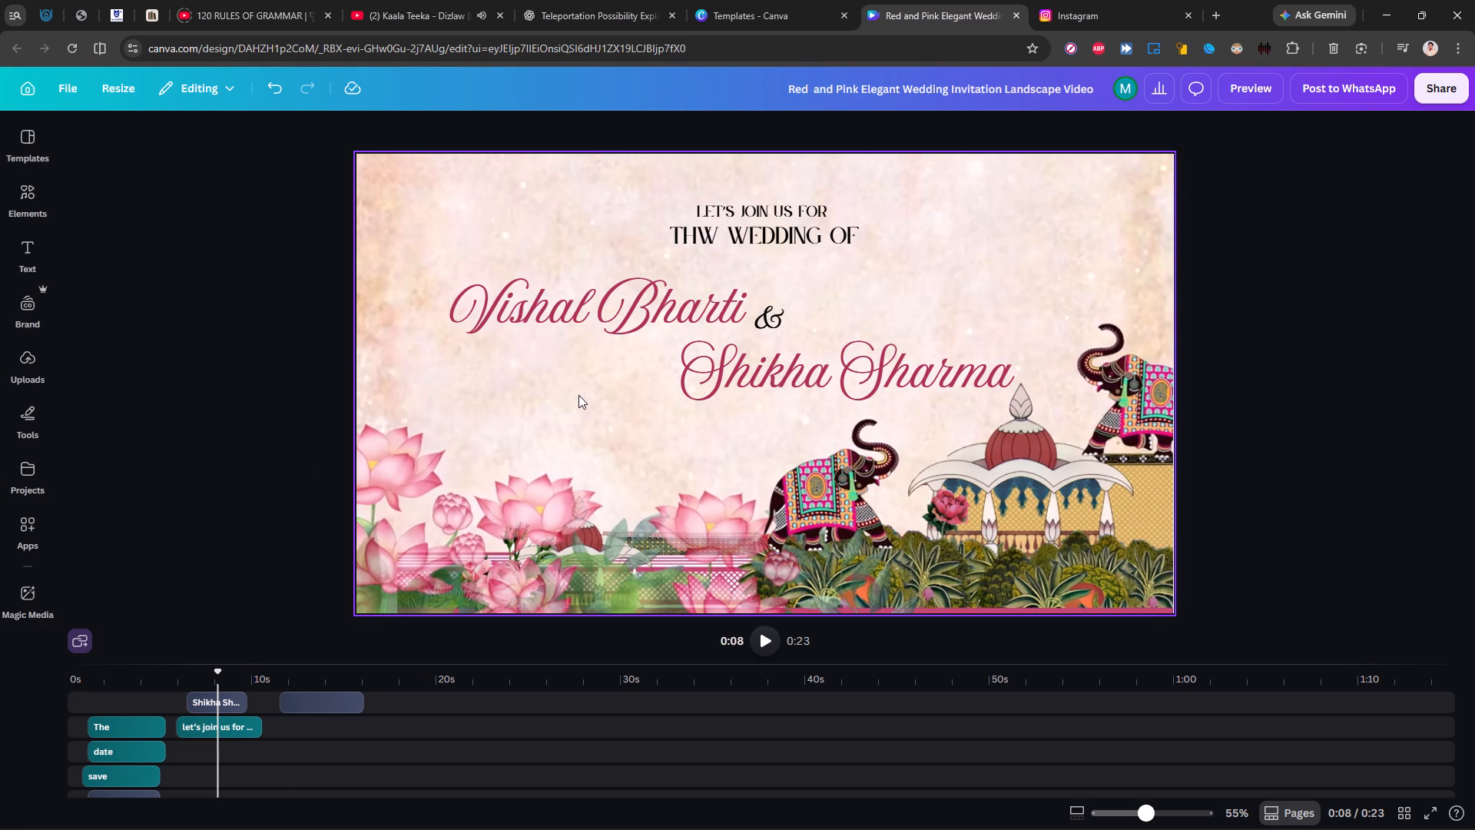
Play the video from the couple's names scene into the wedding date scene, pausing at about 0:14.
{"action": "key", "text": "space"}
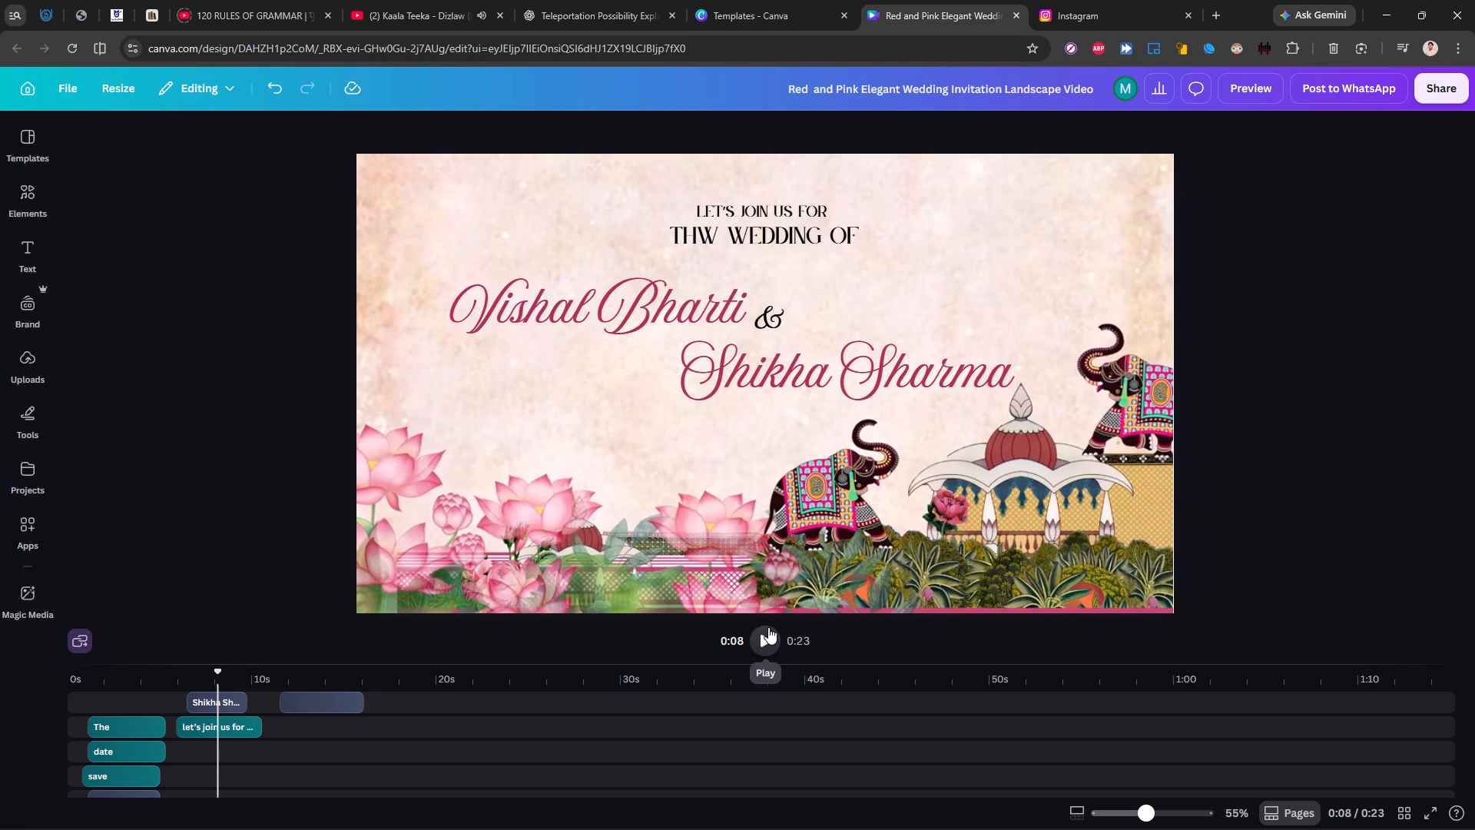
{"action": "left_click", "coordinate": [768, 627]}
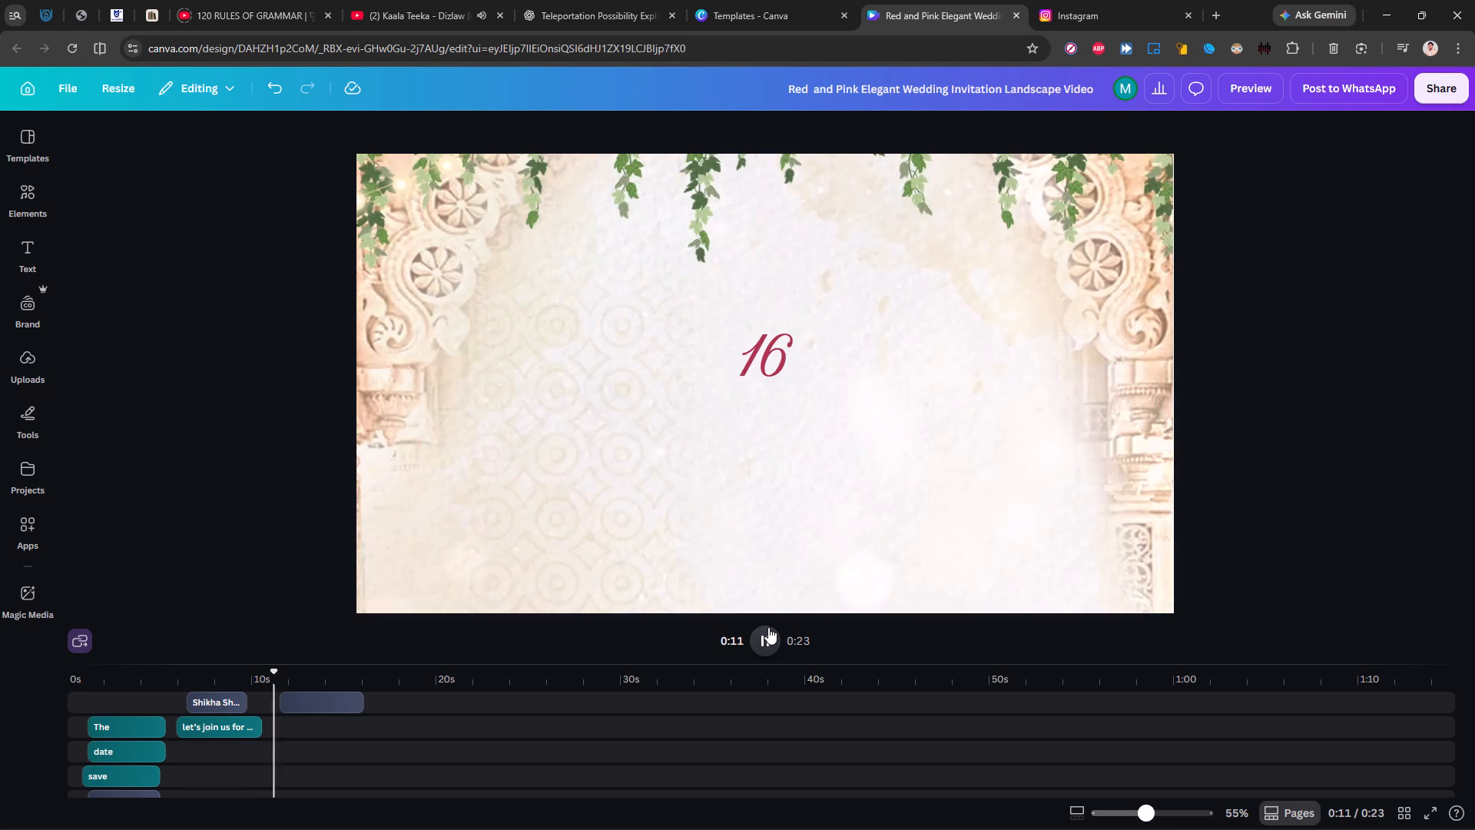
{"action": "key", "text": "space"}
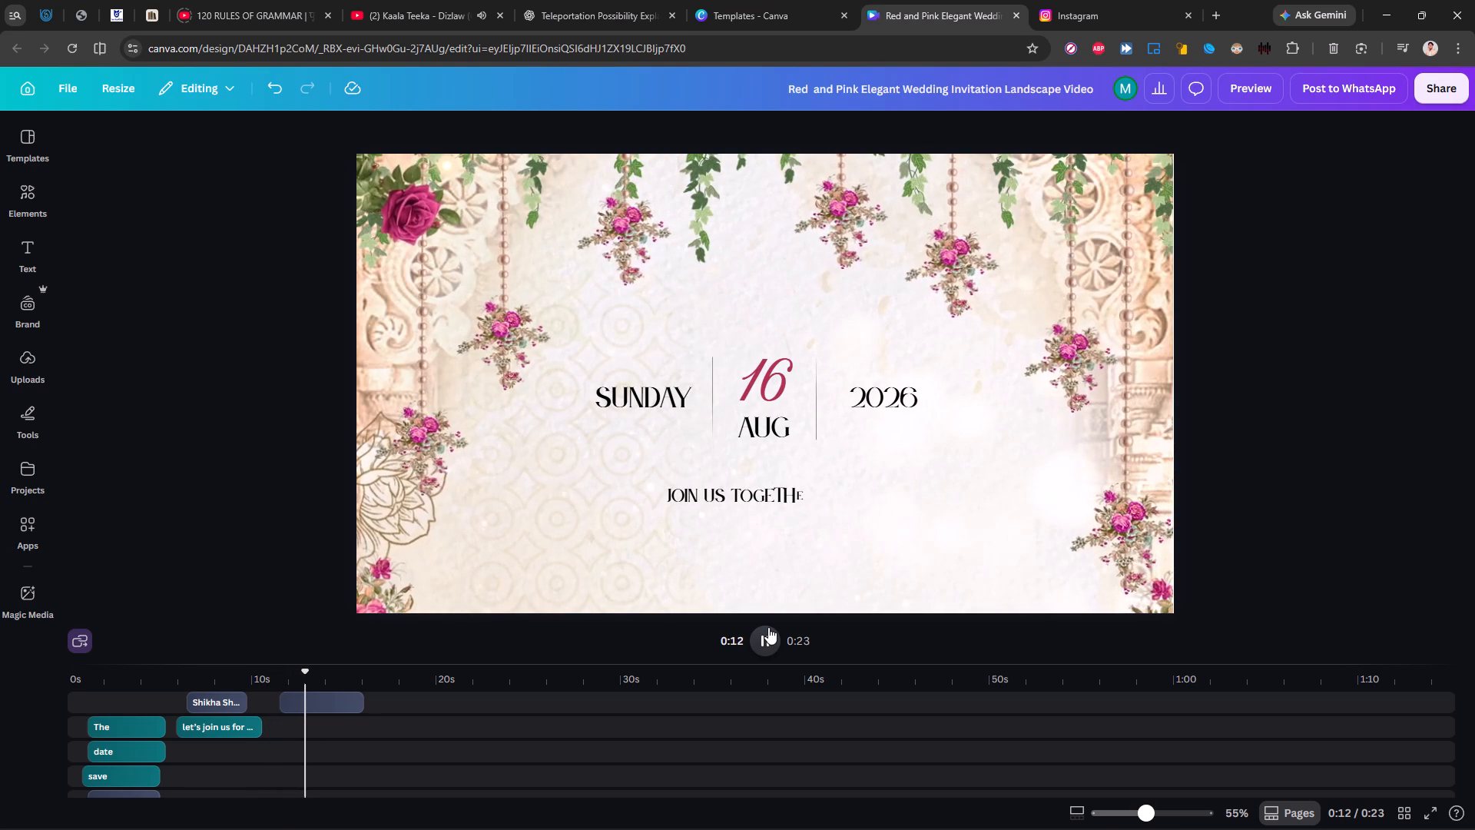
{"action": "key", "text": "space"}
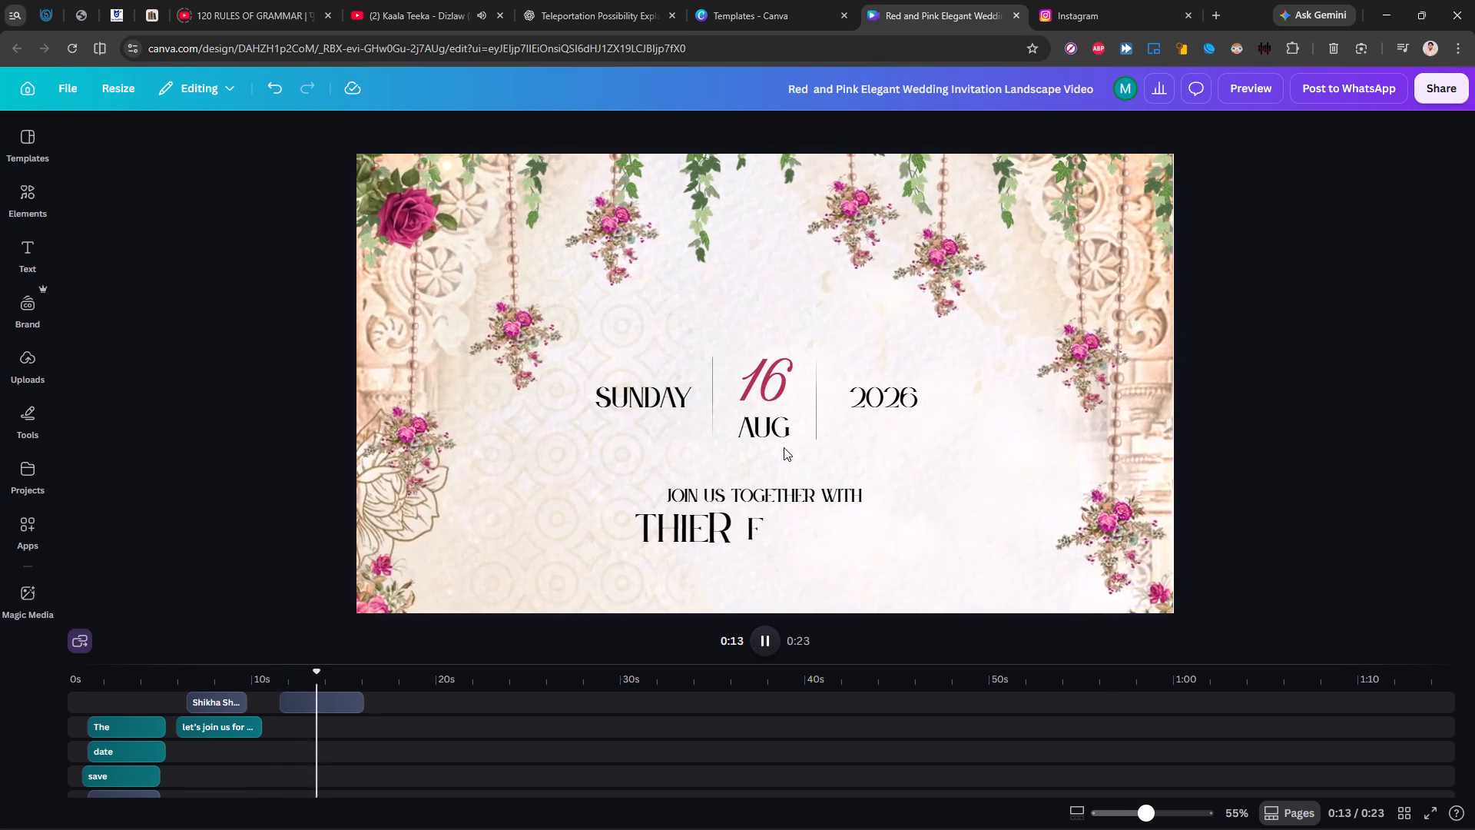
{"action": "key", "text": "space"}
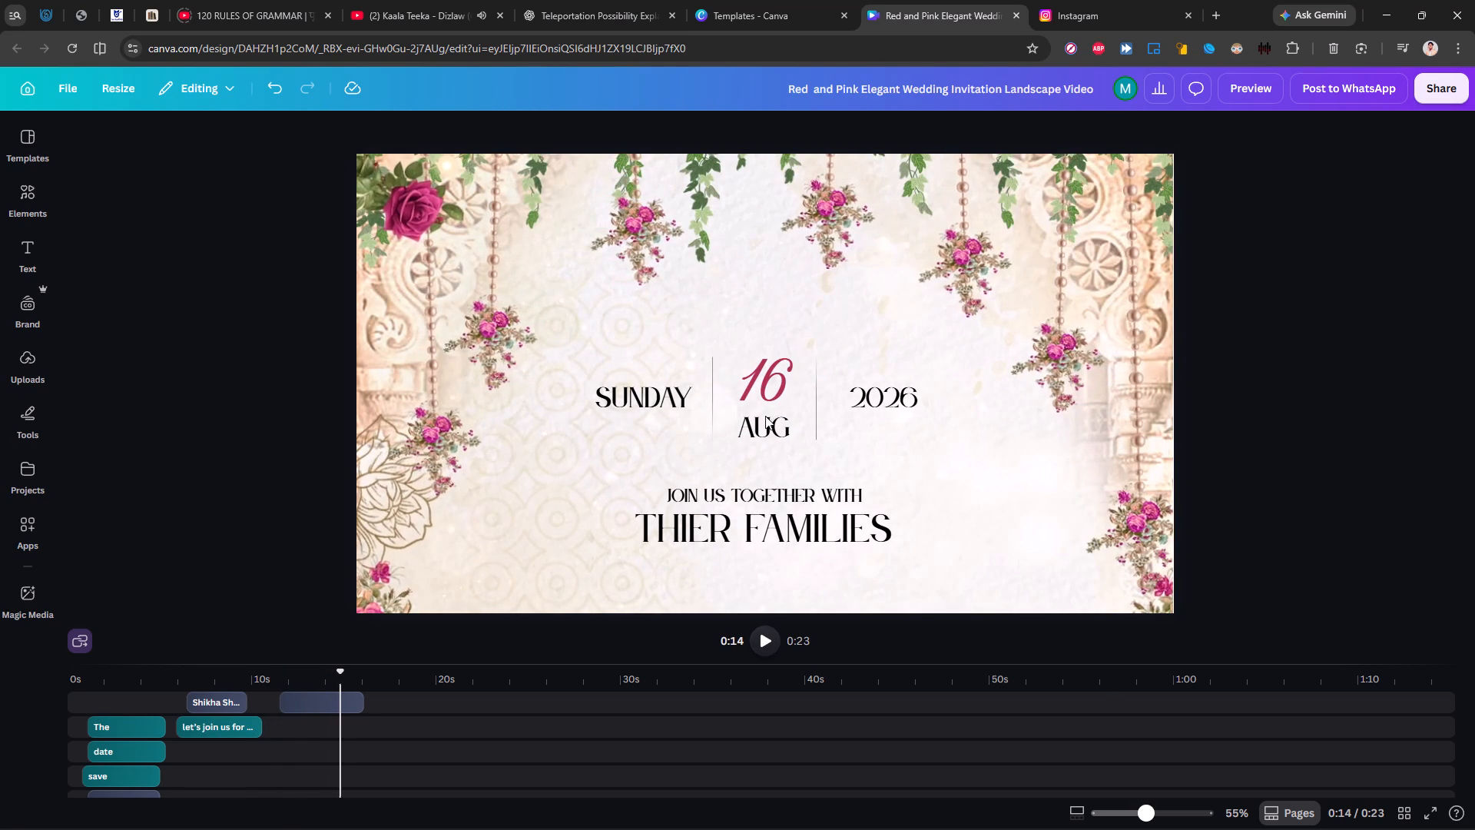
Replace the large day number in the wedding date scene with "09".
{"action": "double_click", "coordinate": [757, 373]}
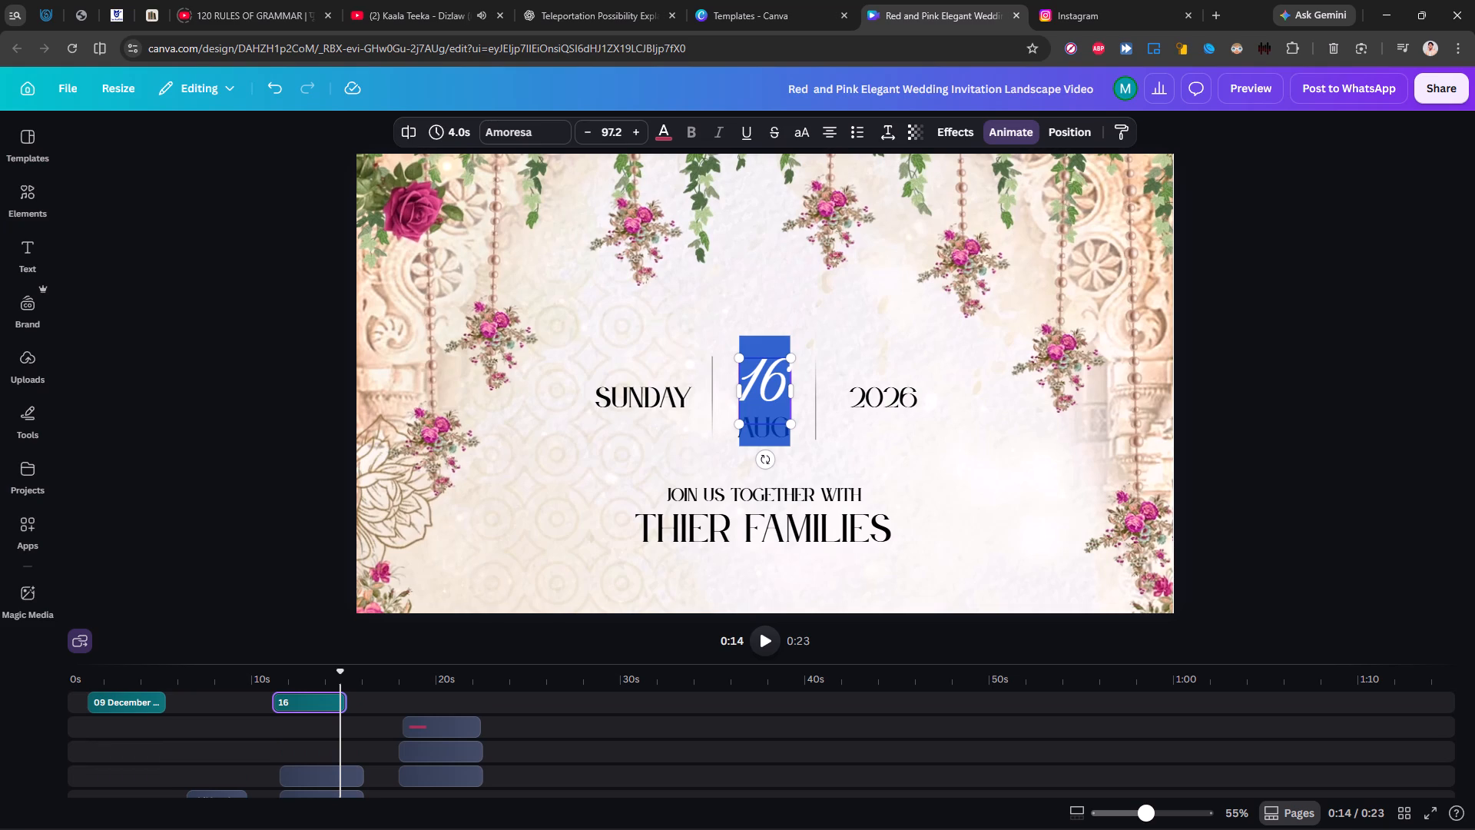
{"action": "type", "text": "09"}
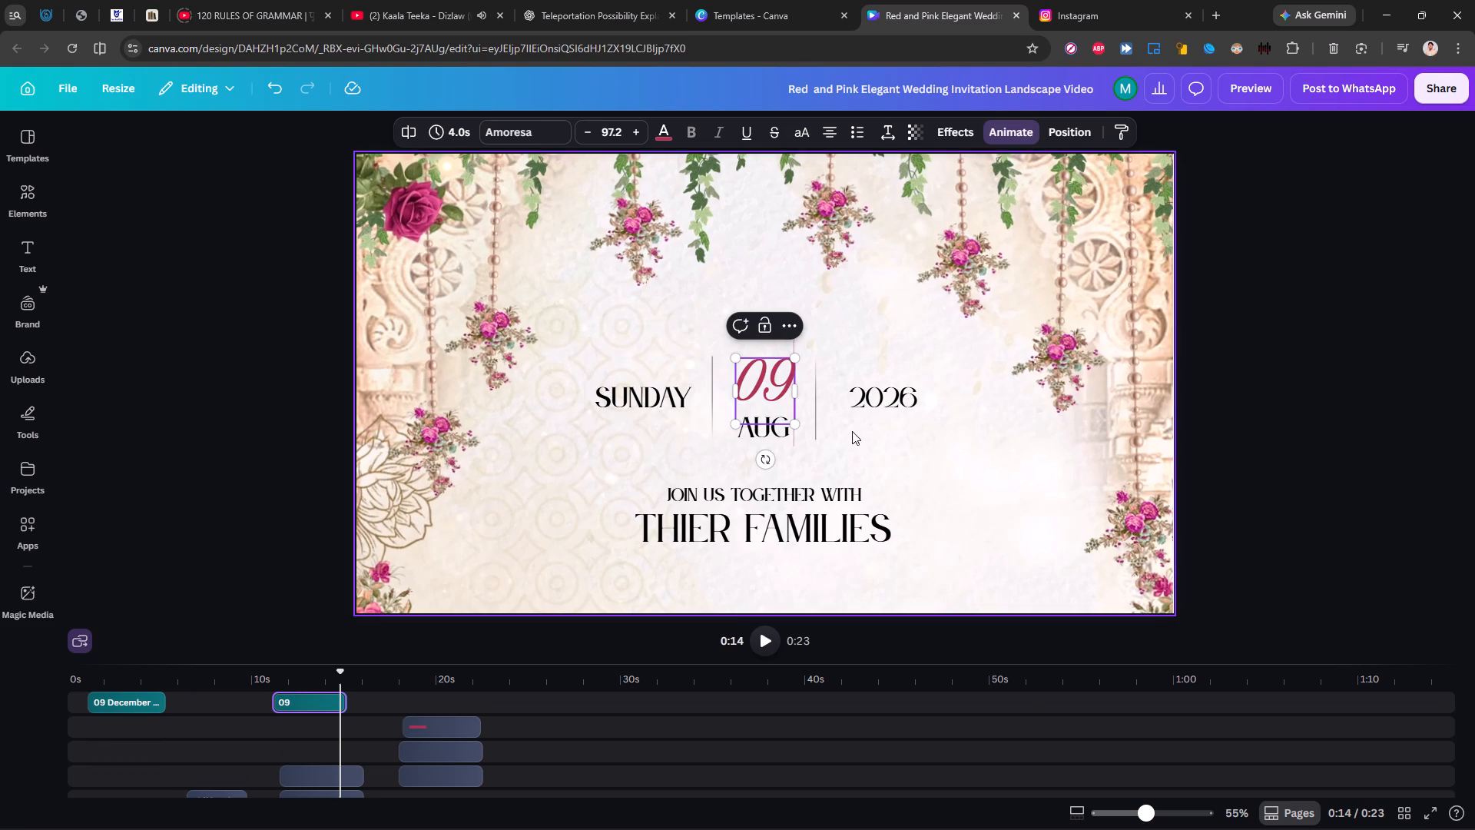
Replace the month "Aug" beneath the large day number in the wedding date scene with "Dec".
{"action": "double_click", "coordinate": [764, 430]}
{"action": "double_click", "coordinate": [764, 430]}
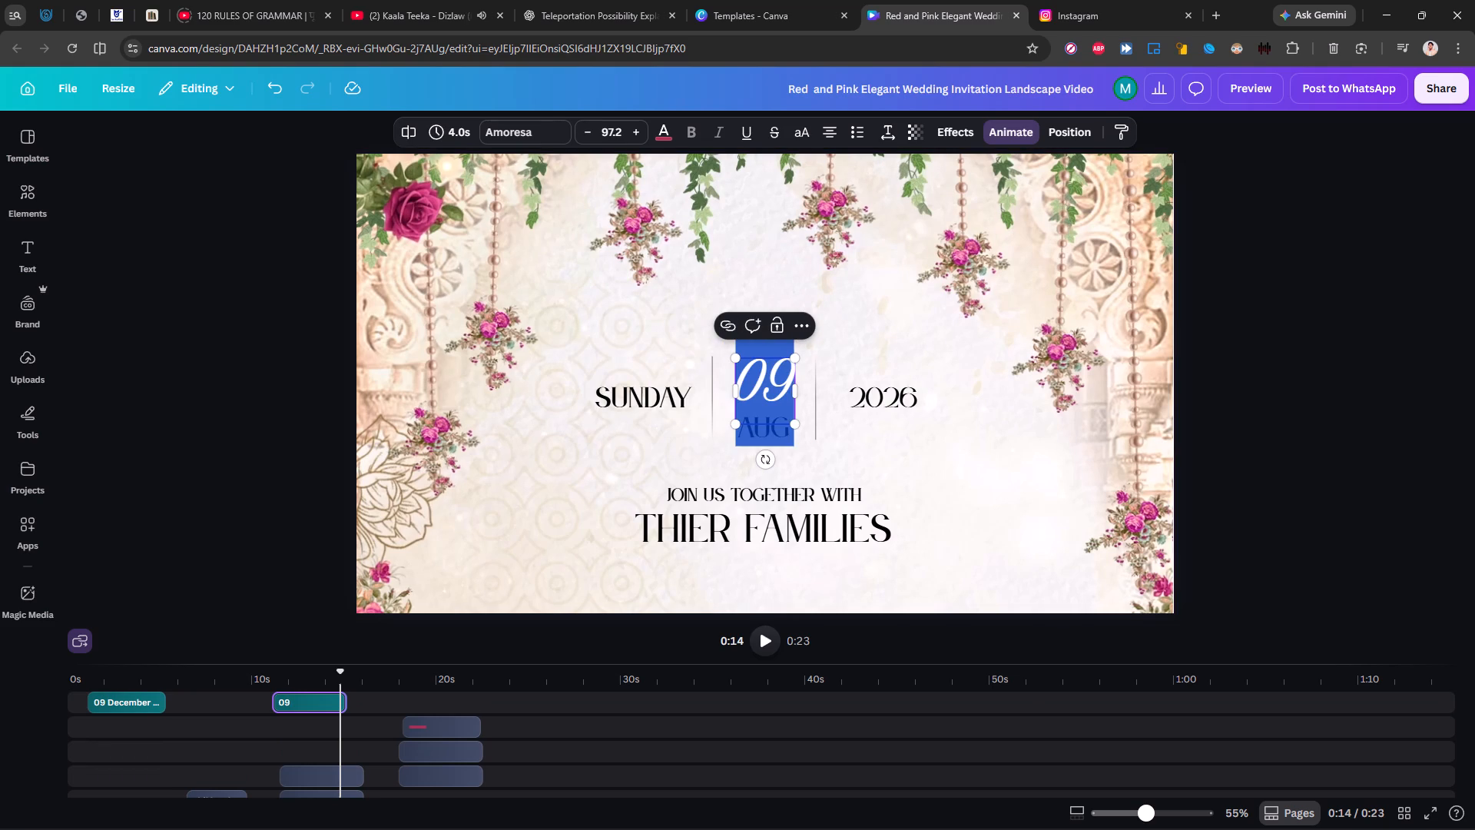
{"action": "left_click", "coordinate": [764, 430]}
{"action": "left_click", "coordinate": [853, 437]}
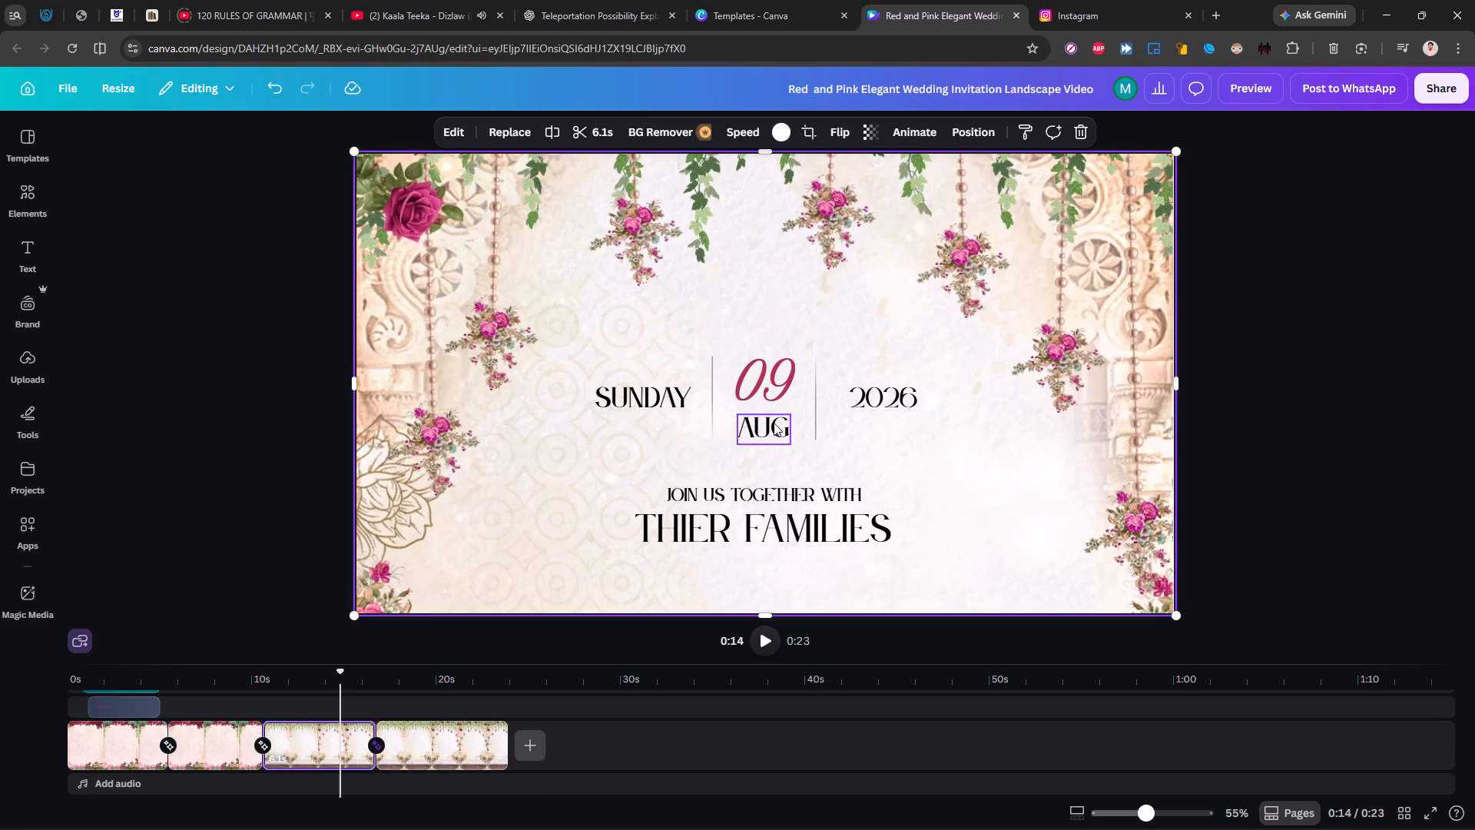
{"action": "double_click", "coordinate": [772, 424]}
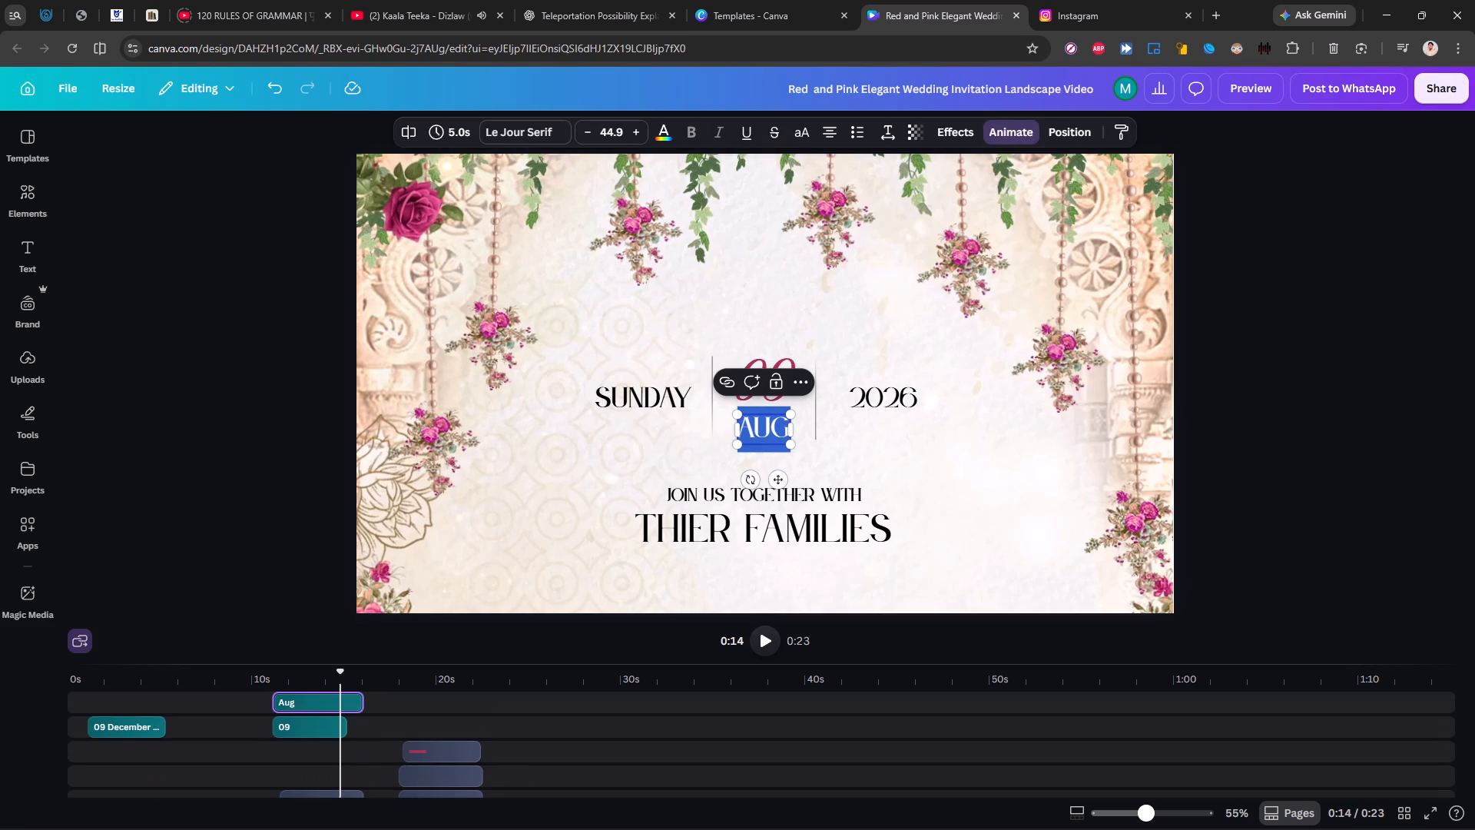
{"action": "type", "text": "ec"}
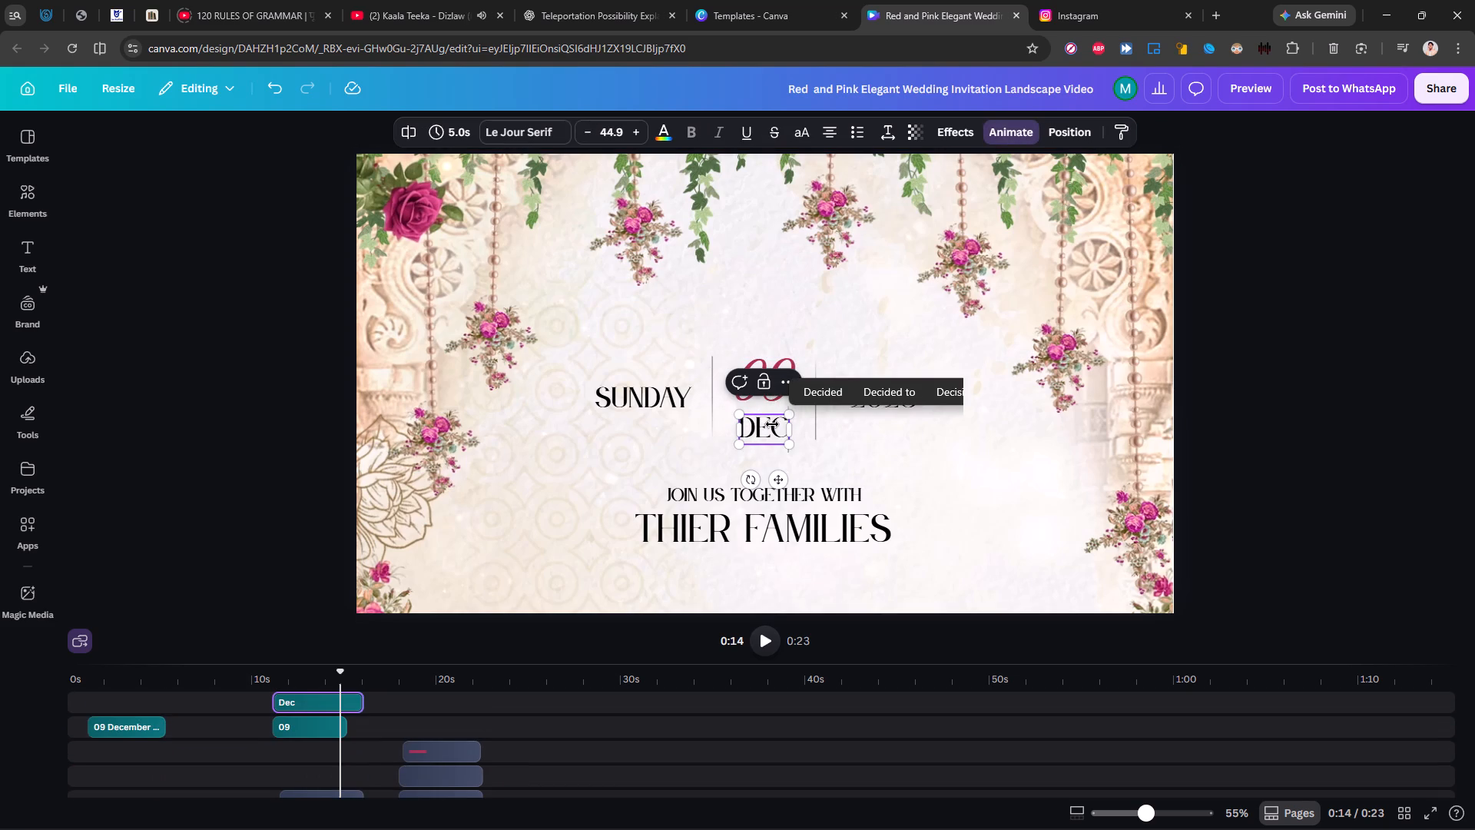
{"action": "left_click", "coordinate": [1319, 420]}
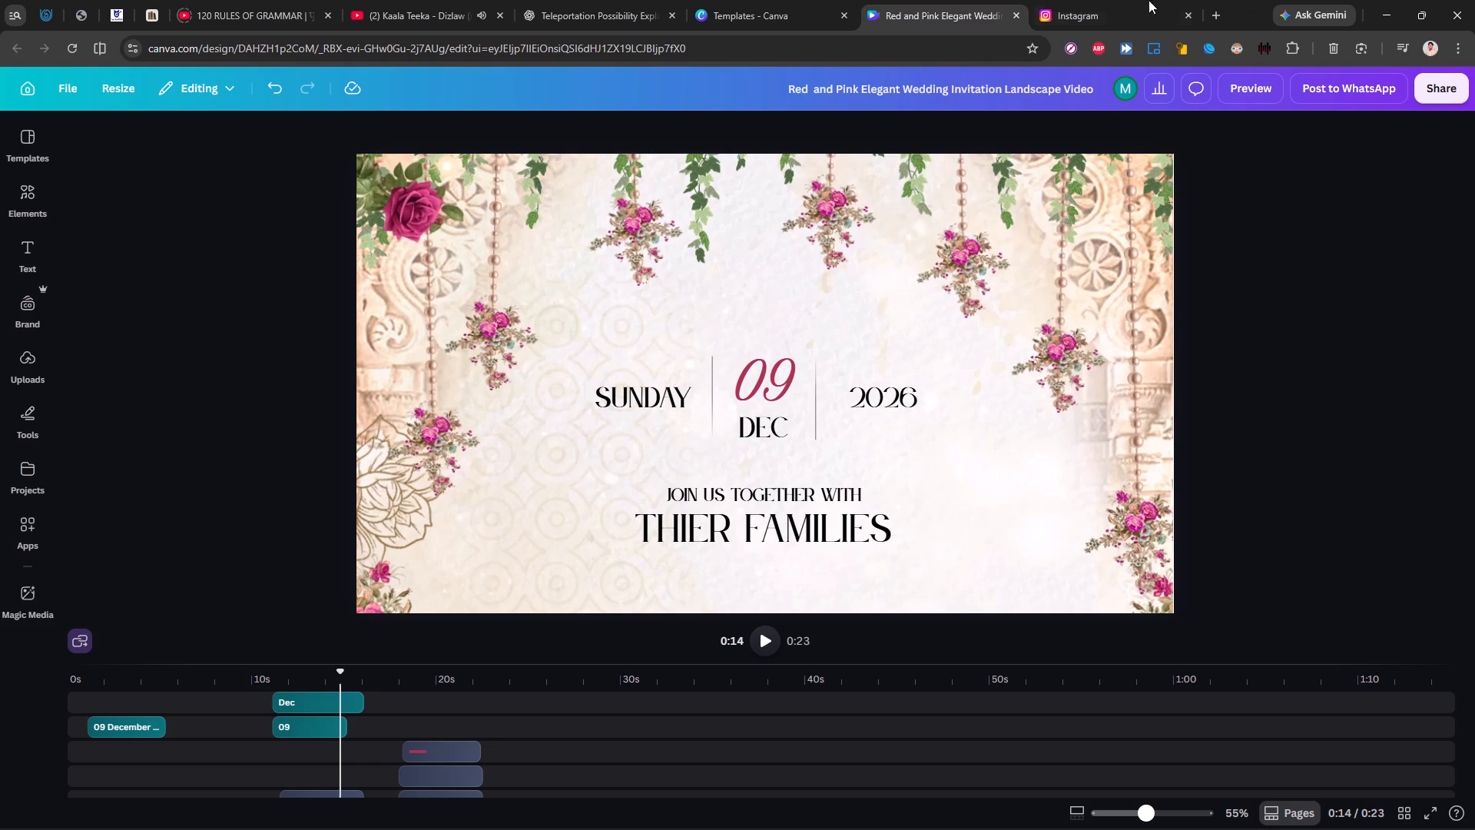
Search Google for "9th december 2026 day" in the other browser tab to look up the weekday of the wedding.
{"action": "left_click", "coordinate": [1119, 0]}
{"action": "left_click", "coordinate": [888, 51]}
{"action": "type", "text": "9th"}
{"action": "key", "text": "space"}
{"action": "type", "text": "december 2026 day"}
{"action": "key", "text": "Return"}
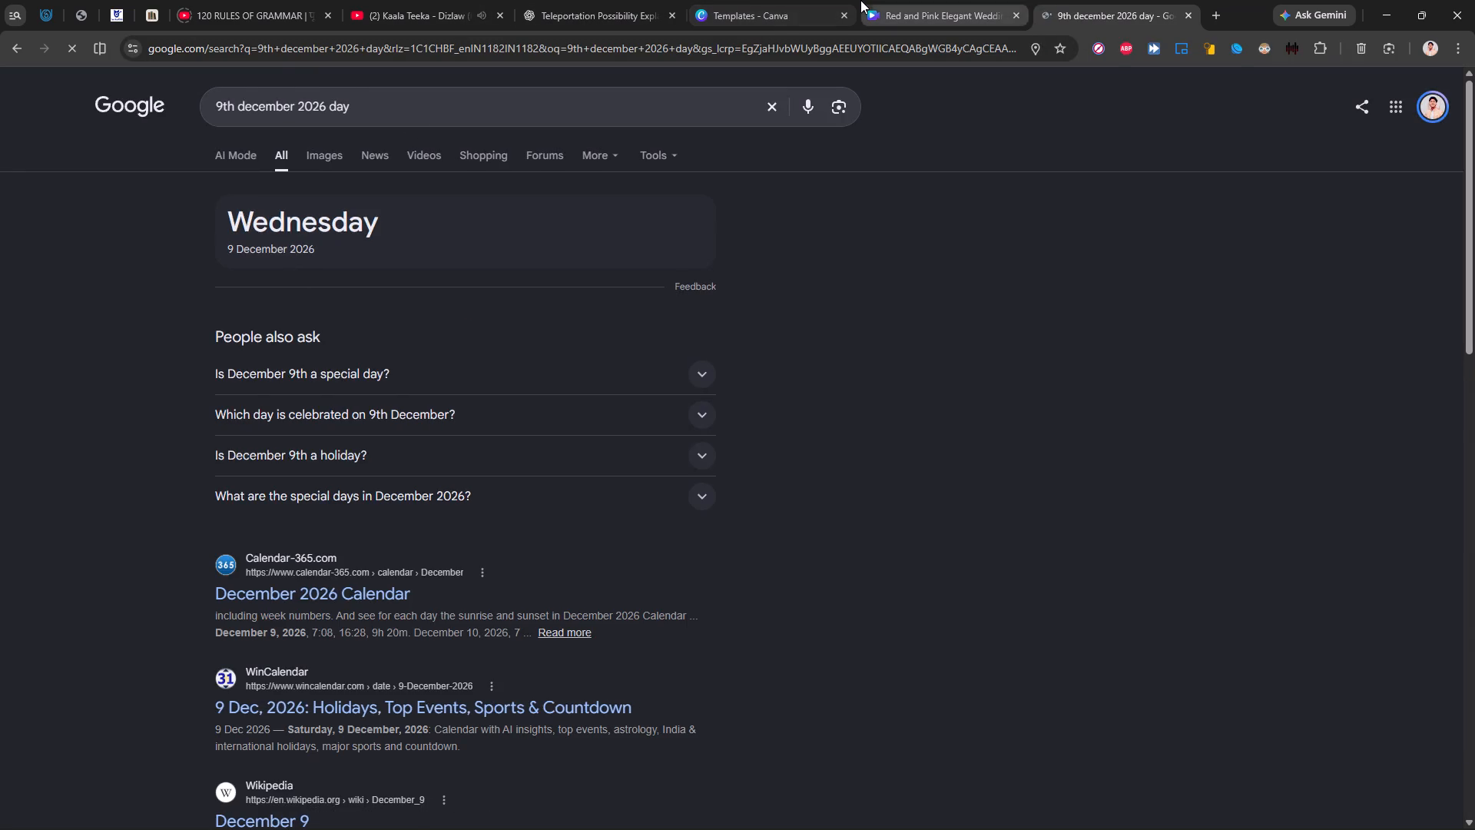
Return to the invitation design in Canva and replace the weekday "Sunday" in the wedding date scene with "Wednesday".
{"action": "left_click", "coordinate": [860, 0]}
{"action": "double_click", "coordinate": [659, 381]}
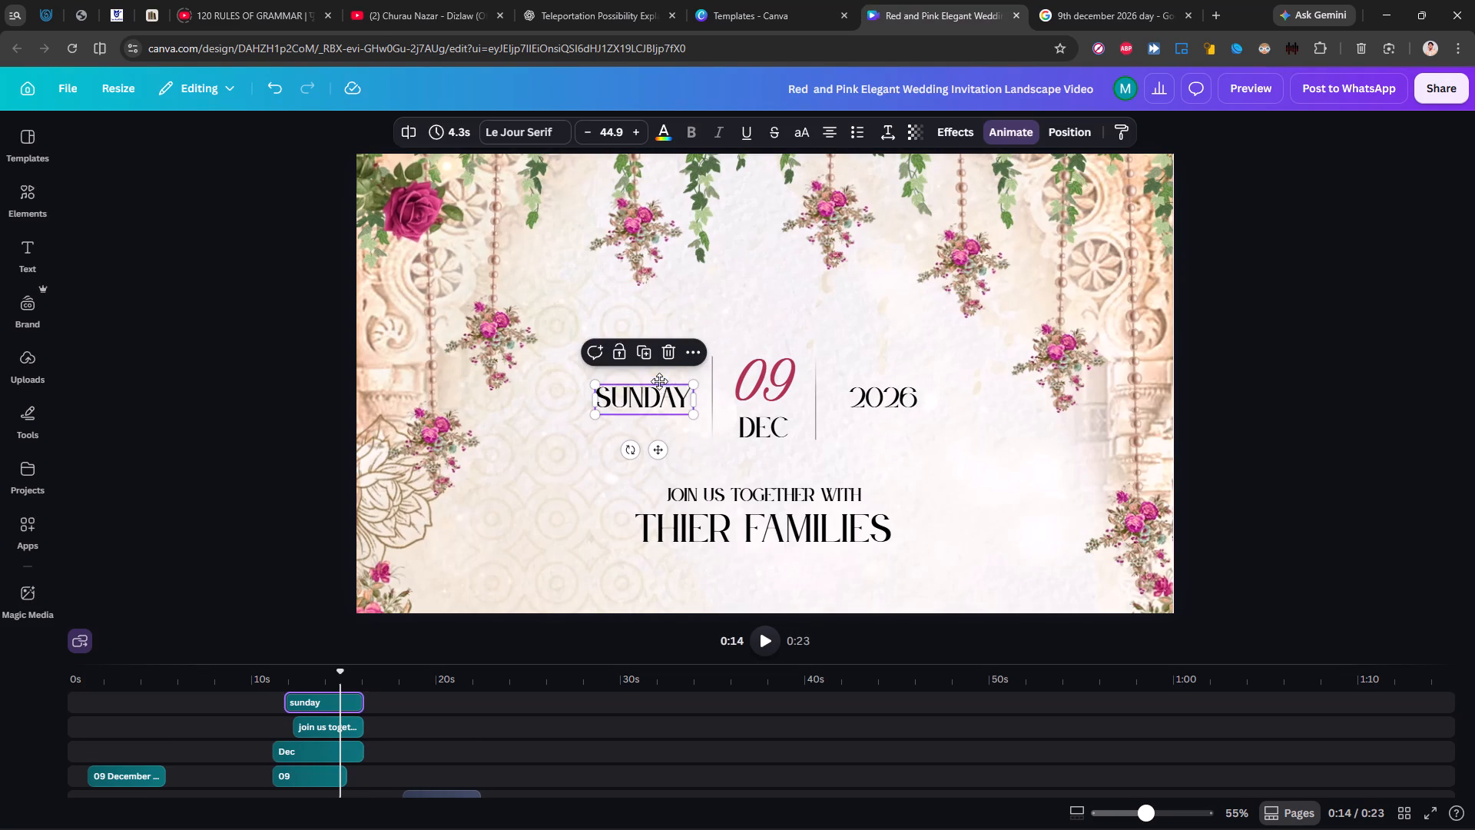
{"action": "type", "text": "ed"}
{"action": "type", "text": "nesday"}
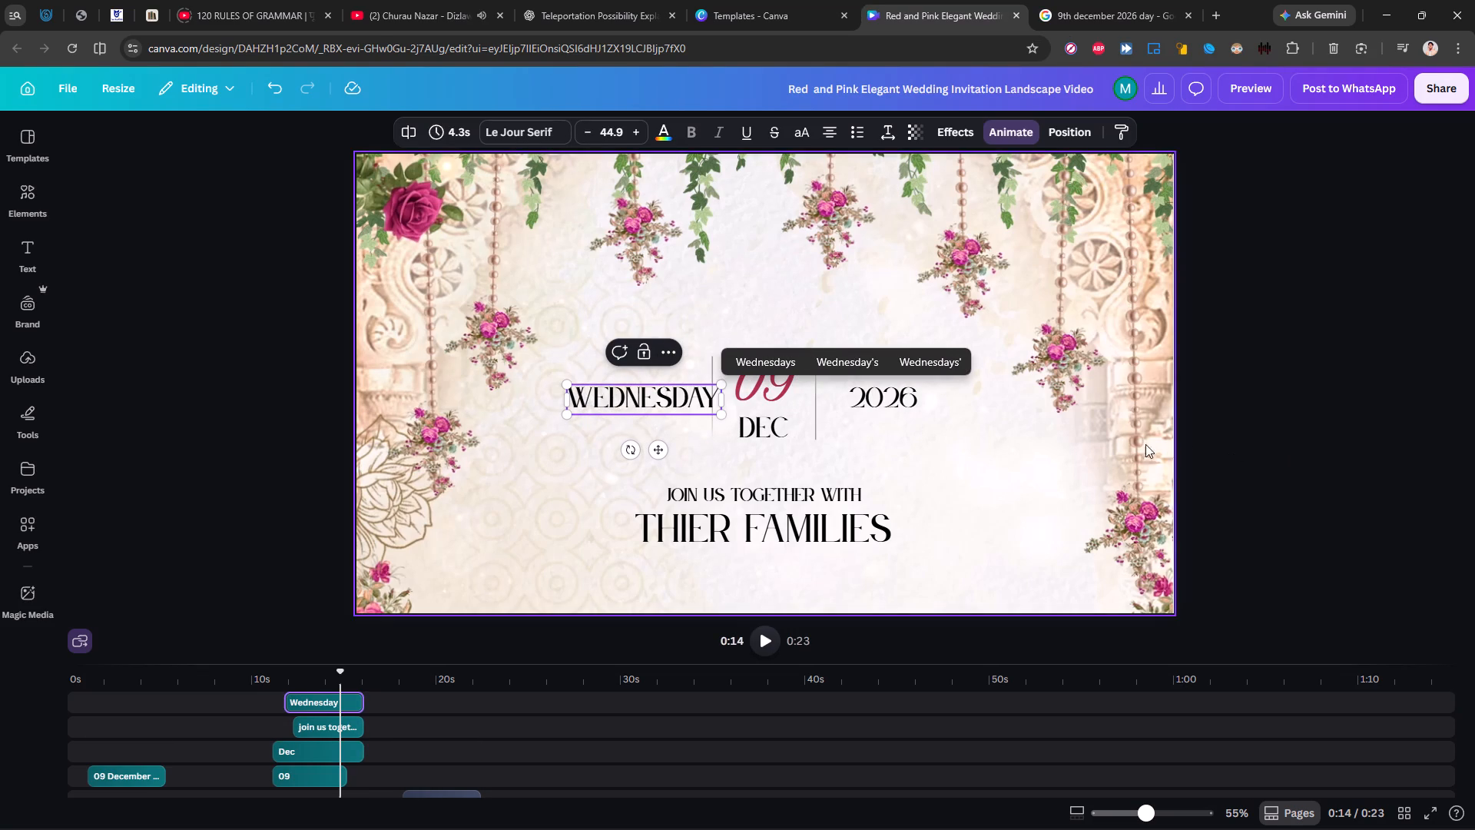
Nudge the word "Wednesday" left in the wedding date scene so it sits clear of the vertical divider line.
{"action": "left_click", "coordinate": [1297, 459]}
{"action": "left_click", "coordinate": [654, 393]}
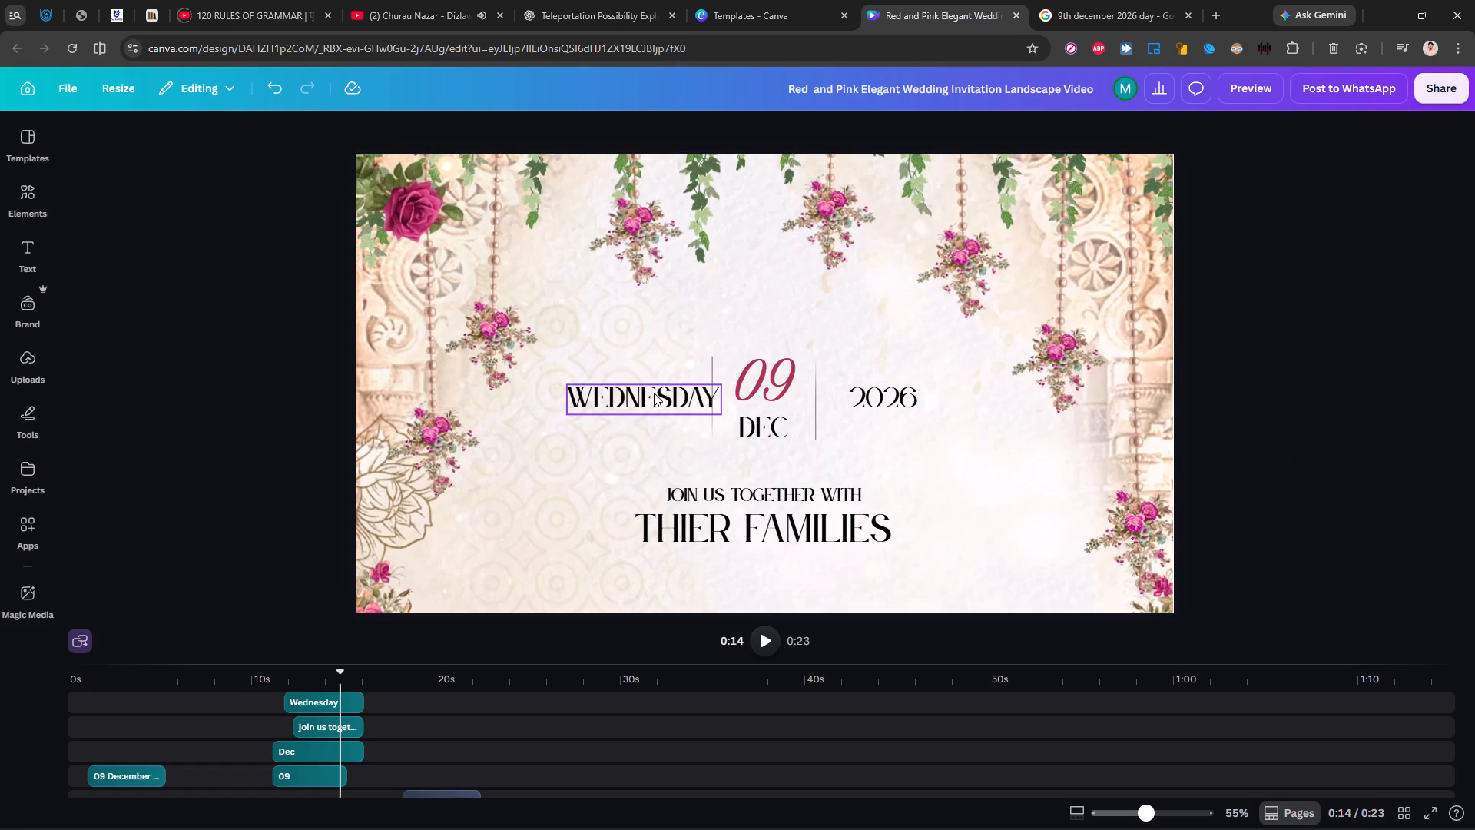
{"action": "key", "text": "Left"}
{"action": "key", "text": "Left"}
{"action": "key", "text": "Left"}
{"action": "key", "text": "Left"}
{"action": "key", "text": "Left"}
{"action": "key", "text": "Left"}
{"action": "key", "text": "Left"}
{"action": "key", "text": "Left"}
{"action": "key", "text": "Left"}
{"action": "key", "text": "Left"}
{"action": "key", "text": "Left"}
{"action": "key", "text": "Left"}
{"action": "key", "text": "Left"}
{"action": "key", "text": "Left"}
{"action": "key", "text": "Left"}
{"action": "key", "text": "Left"}
{"action": "key", "text": "Left"}
{"action": "key", "text": "Left"}
{"action": "key", "text": "Left"}
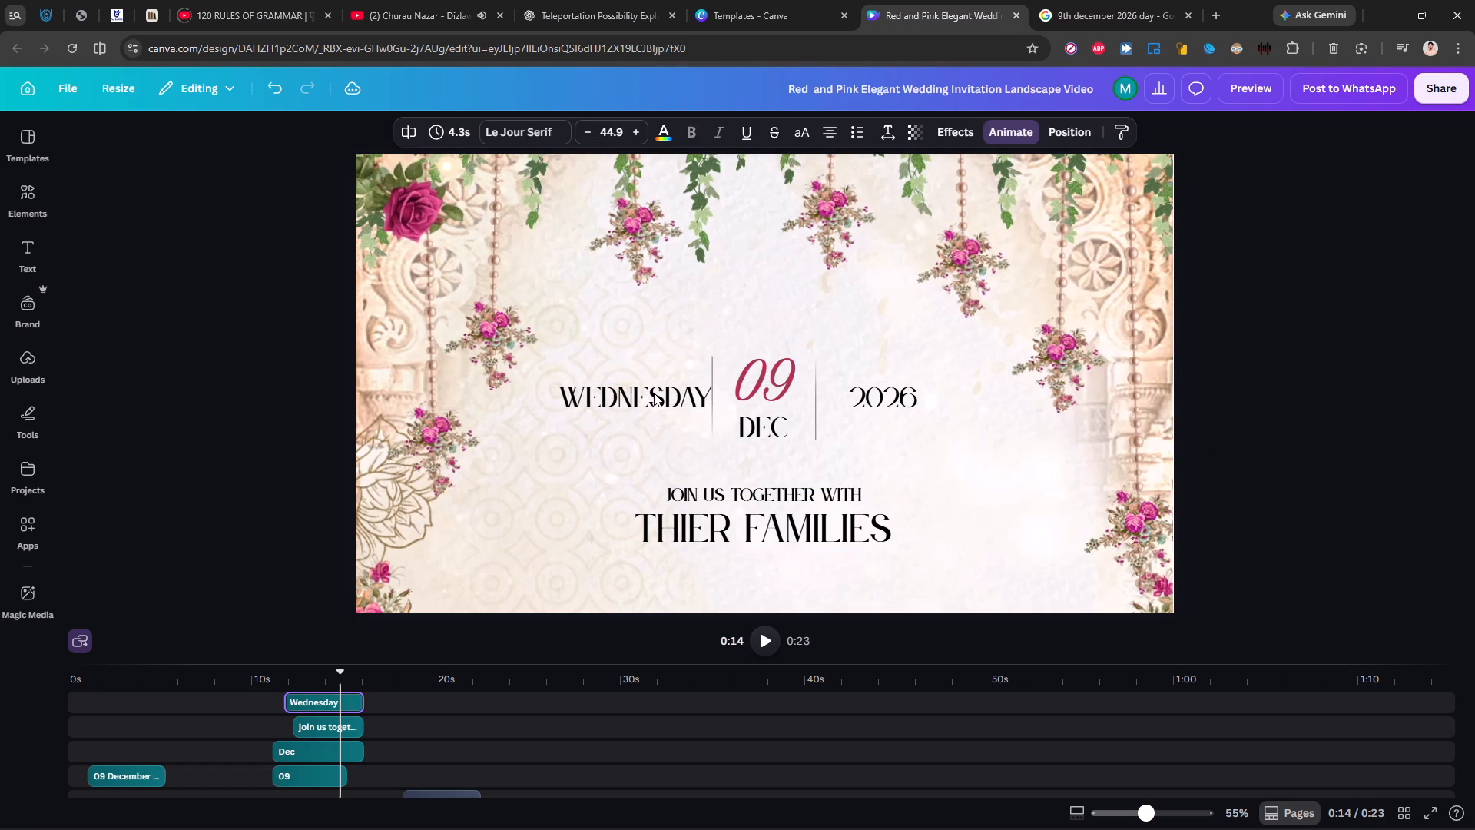
{"action": "key", "text": "Left"}
{"action": "key", "text": "Left"}
{"action": "key", "text": "Left"}
{"action": "key", "text": "Left"}
{"action": "key", "text": "Left"}
{"action": "key", "text": "Left"}
{"action": "key", "text": "Left"}
{"action": "key", "text": "Left"}
{"action": "key", "text": "Left"}
{"action": "key", "text": "Left"}
{"action": "key", "text": "Left"}
{"action": "key", "text": "Left"}
{"action": "key", "text": "Left"}
{"action": "key", "text": "Left"}
{"action": "key", "text": "Left"}
{"action": "key", "text": "Left"}
{"action": "key", "text": "Left"}
{"action": "key", "text": "Left"}
{"action": "key", "text": "Left"}
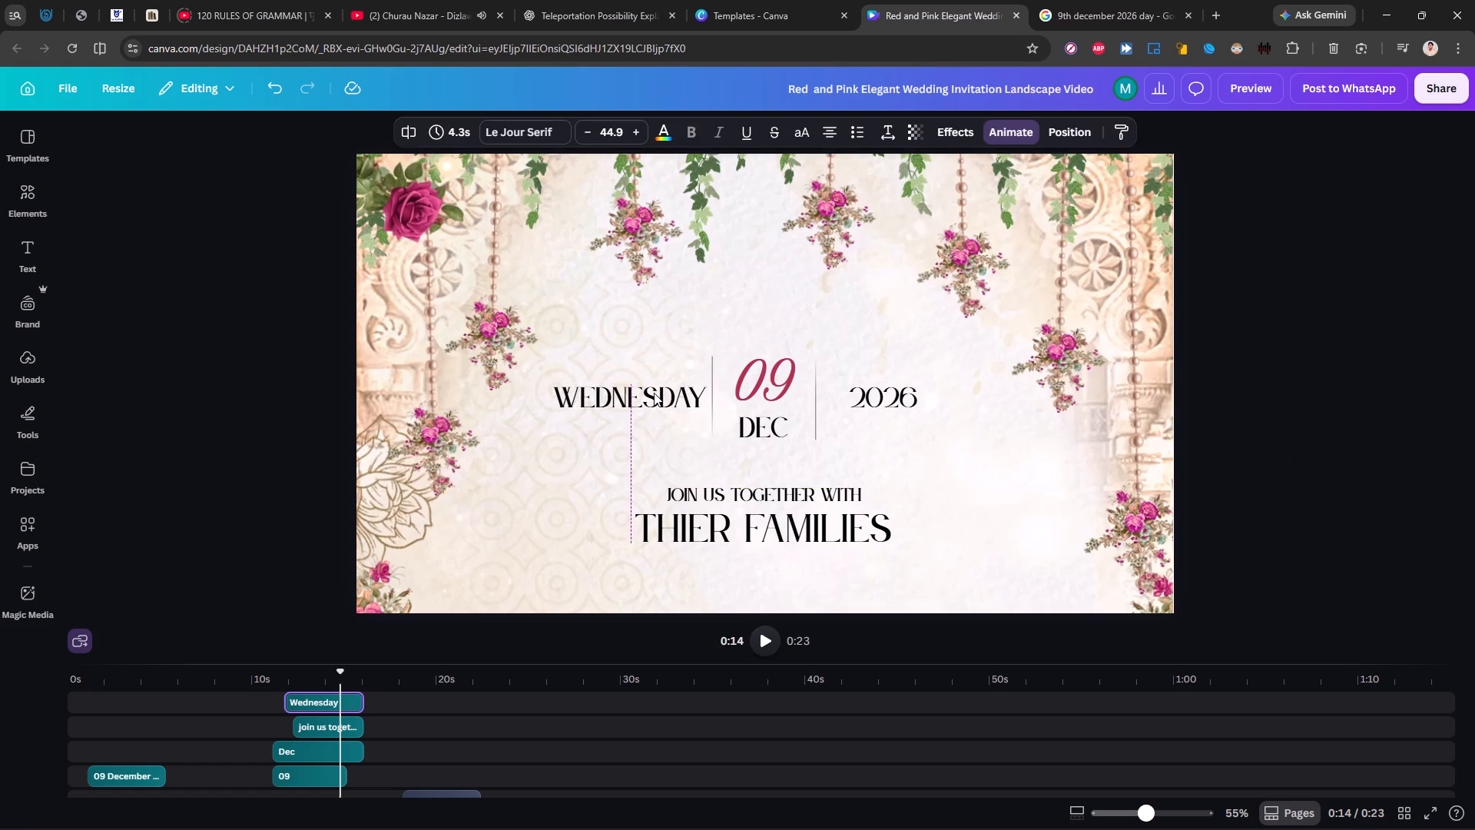
{"action": "key", "text": "Left"}
{"action": "key", "text": "Left"}
{"action": "key", "text": "Left"}
{"action": "key", "text": "Left"}
{"action": "key", "text": "Left"}
{"action": "key", "text": "Left"}
{"action": "key", "text": "Left"}
{"action": "key", "text": "Left"}
{"action": "key", "text": "Left"}
{"action": "key", "text": "Left"}
{"action": "key", "text": "Left"}
{"action": "key", "text": "Left"}
{"action": "key", "text": "Left"}
{"action": "key", "text": "Left"}
{"action": "key", "text": "Left"}
{"action": "key", "text": "Left"}
{"action": "key", "text": "Left"}
{"action": "key", "text": "Left"}
{"action": "key", "text": "Left"}
{"action": "key", "text": "Left"}
{"action": "key", "text": "Left"}
{"action": "key", "text": "Left"}
{"action": "key", "text": "Left"}
{"action": "key", "text": "Left"}
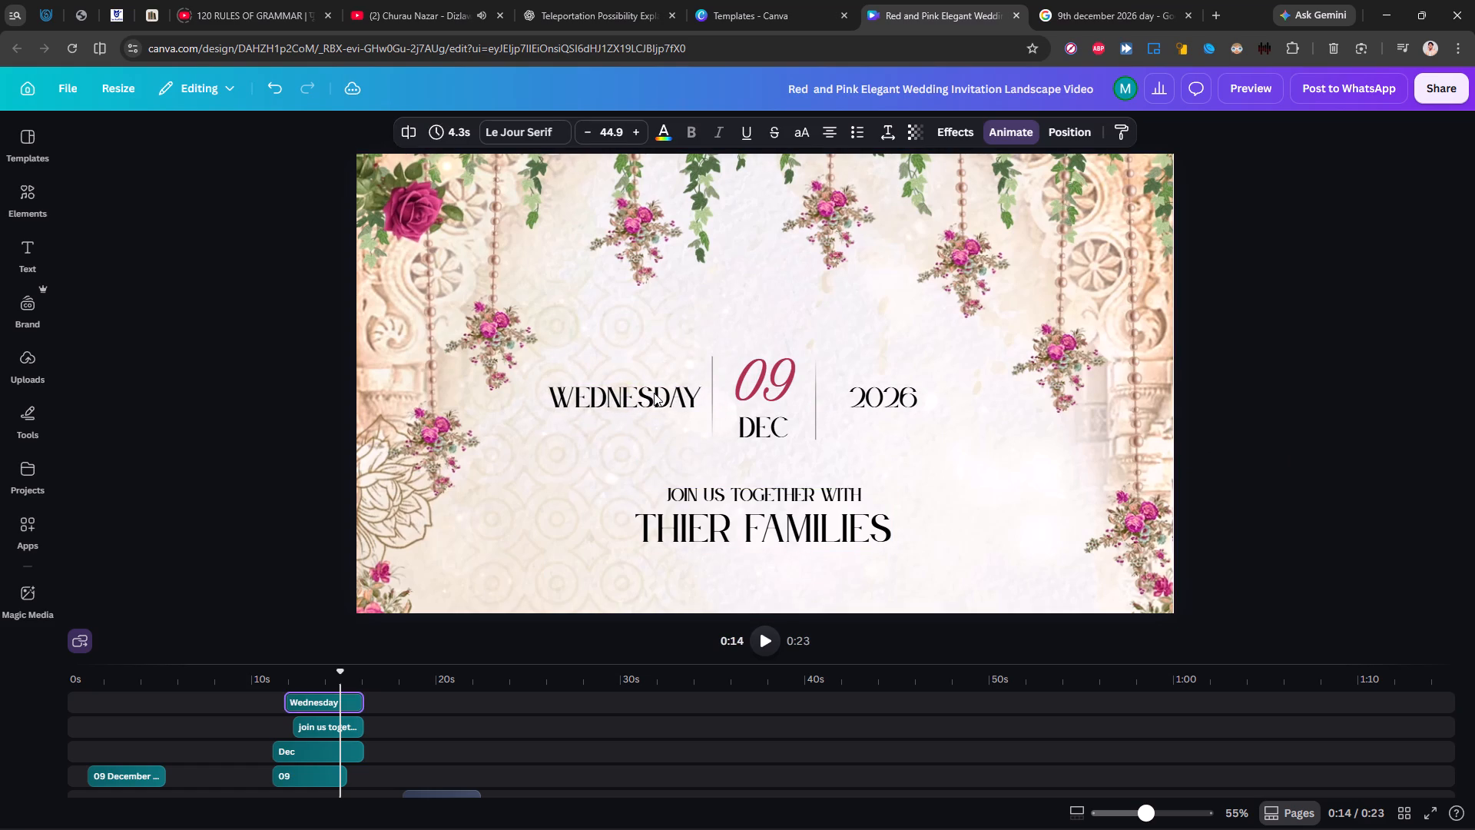
{"action": "key", "text": "Right"}
{"action": "key", "text": "Right"}
{"action": "key", "text": "Right"}
{"action": "key", "text": "Right"}
{"action": "key", "text": "Right"}
{"action": "key", "text": "Right"}
{"action": "key", "text": "Right"}
{"action": "key", "text": "Right"}
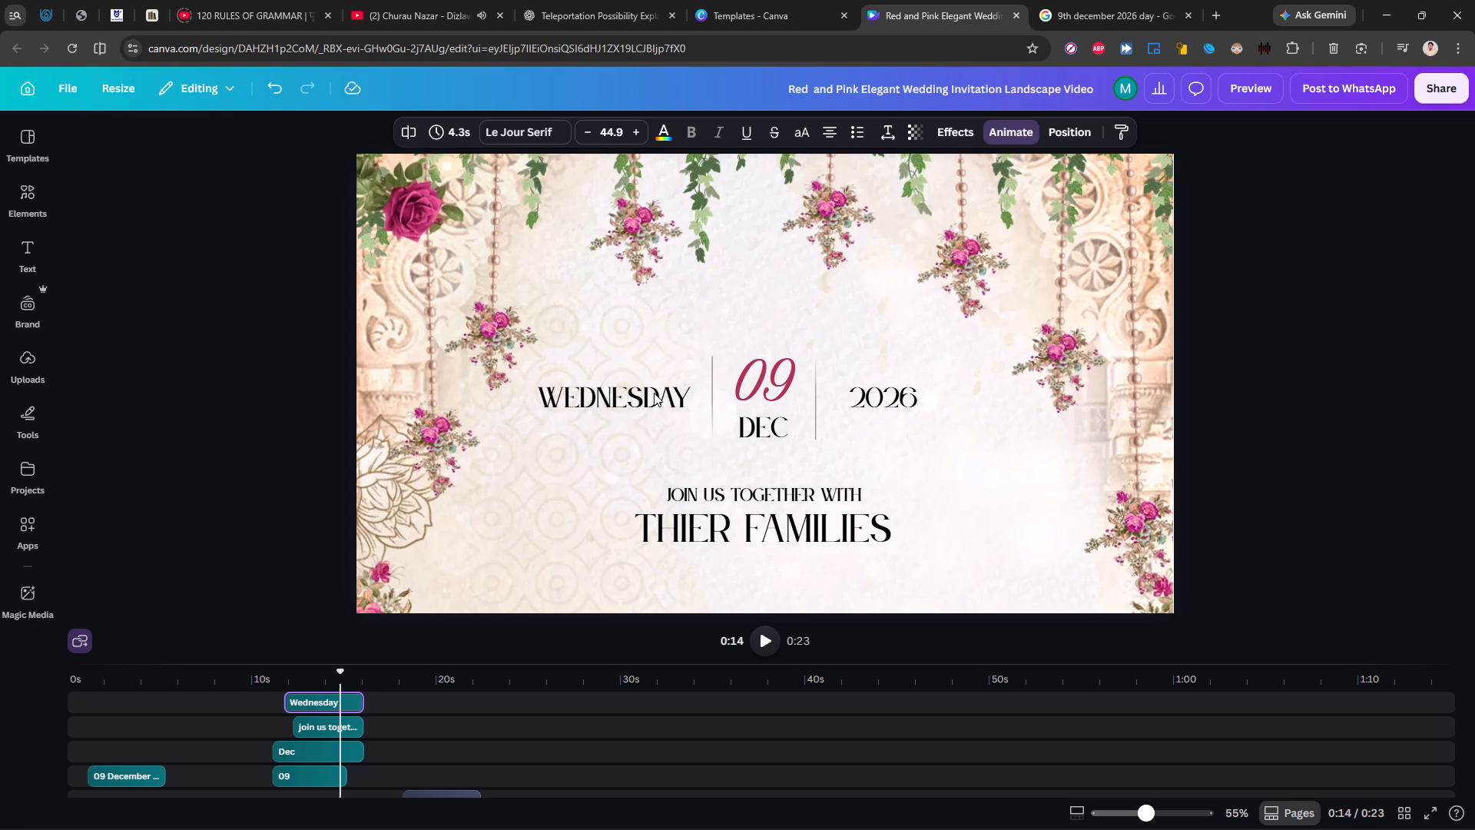
Nudge "Wednesday" further left in the wedding date scene until its gap to the divider matches the 80 gap beside "2026".
{"action": "key", "text": "Left"}
{"action": "key", "text": "Left"}
{"action": "key", "text": "Left"}
{"action": "key", "text": "Left"}
{"action": "key", "text": "Left"}
{"action": "key", "text": "Left"}
{"action": "key", "text": "Left"}
{"action": "key", "text": "Left"}
{"action": "key", "text": "Left"}
{"action": "key", "text": "Left"}
{"action": "key", "text": "Left"}
{"action": "key", "text": "Left"}
{"action": "key", "text": "Left"}
{"action": "key", "text": "Left"}
{"action": "key", "text": "Left"}
{"action": "key", "text": "Left"}
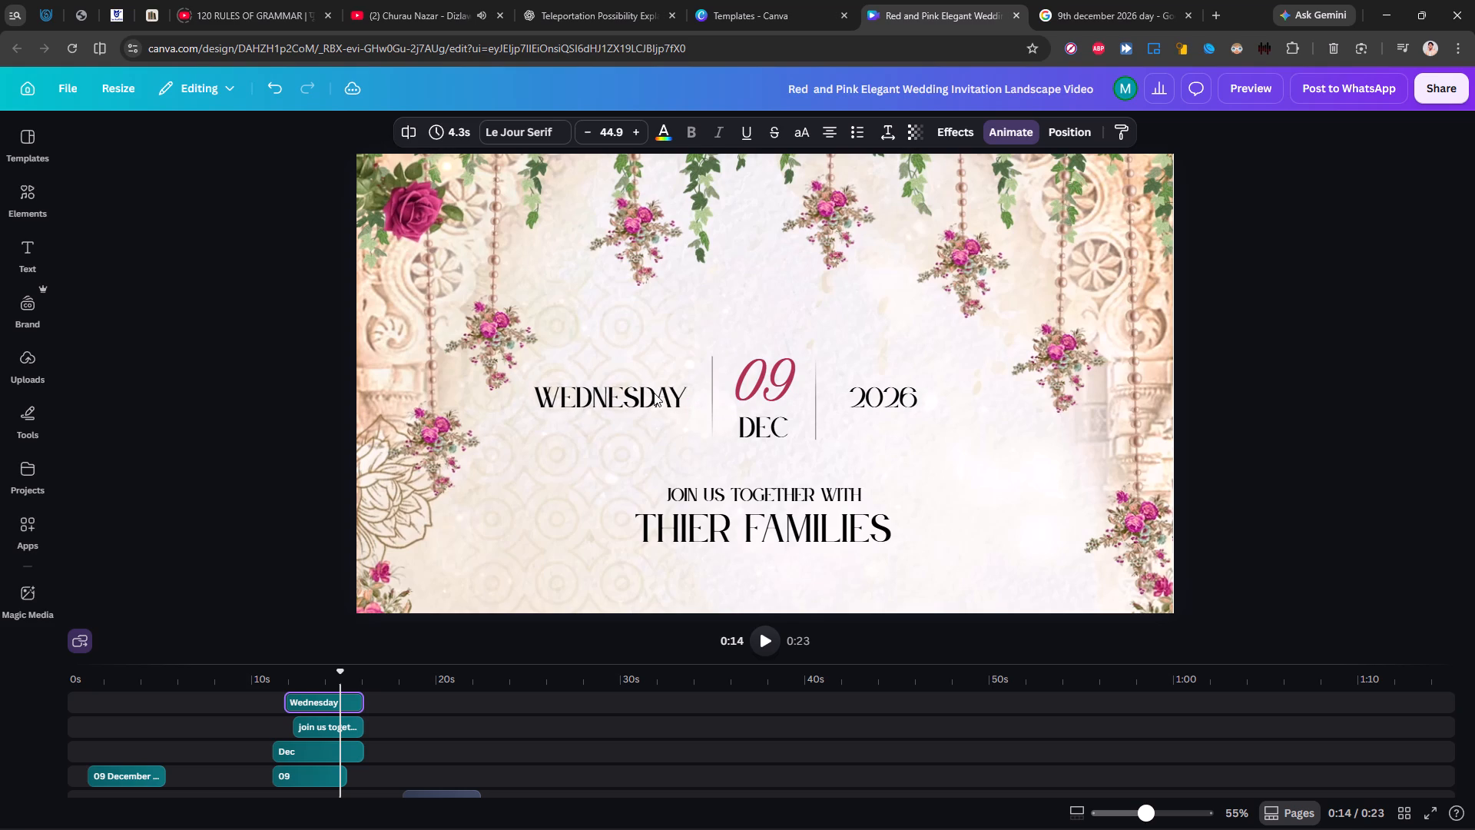
{"action": "key", "text": "Left"}
{"action": "key", "text": "Left"}
{"action": "key", "text": "Left"}
{"action": "key", "text": "Left"}
{"action": "key", "text": "Left"}
{"action": "key", "text": "Left"}
{"action": "key", "text": "Left"}
{"action": "key", "text": "Left"}
{"action": "key", "text": "Left"}
{"action": "key", "text": "Left"}
{"action": "key", "text": "Left"}
{"action": "key", "text": "Left"}
{"action": "key", "text": "Left"}
{"action": "key", "text": "Left"}
{"action": "key", "text": "Left"}
{"action": "key", "text": "Left"}
{"action": "key", "text": "Left"}
{"action": "key", "text": "Left"}
{"action": "key", "text": "Left"}
{"action": "key", "text": "Left"}
{"action": "key", "text": "Left"}
{"action": "key", "text": "Left"}
{"action": "key", "text": "Left"}
{"action": "key", "text": "Left"}
{"action": "key", "text": "Left"}
{"action": "key", "text": "Left"}
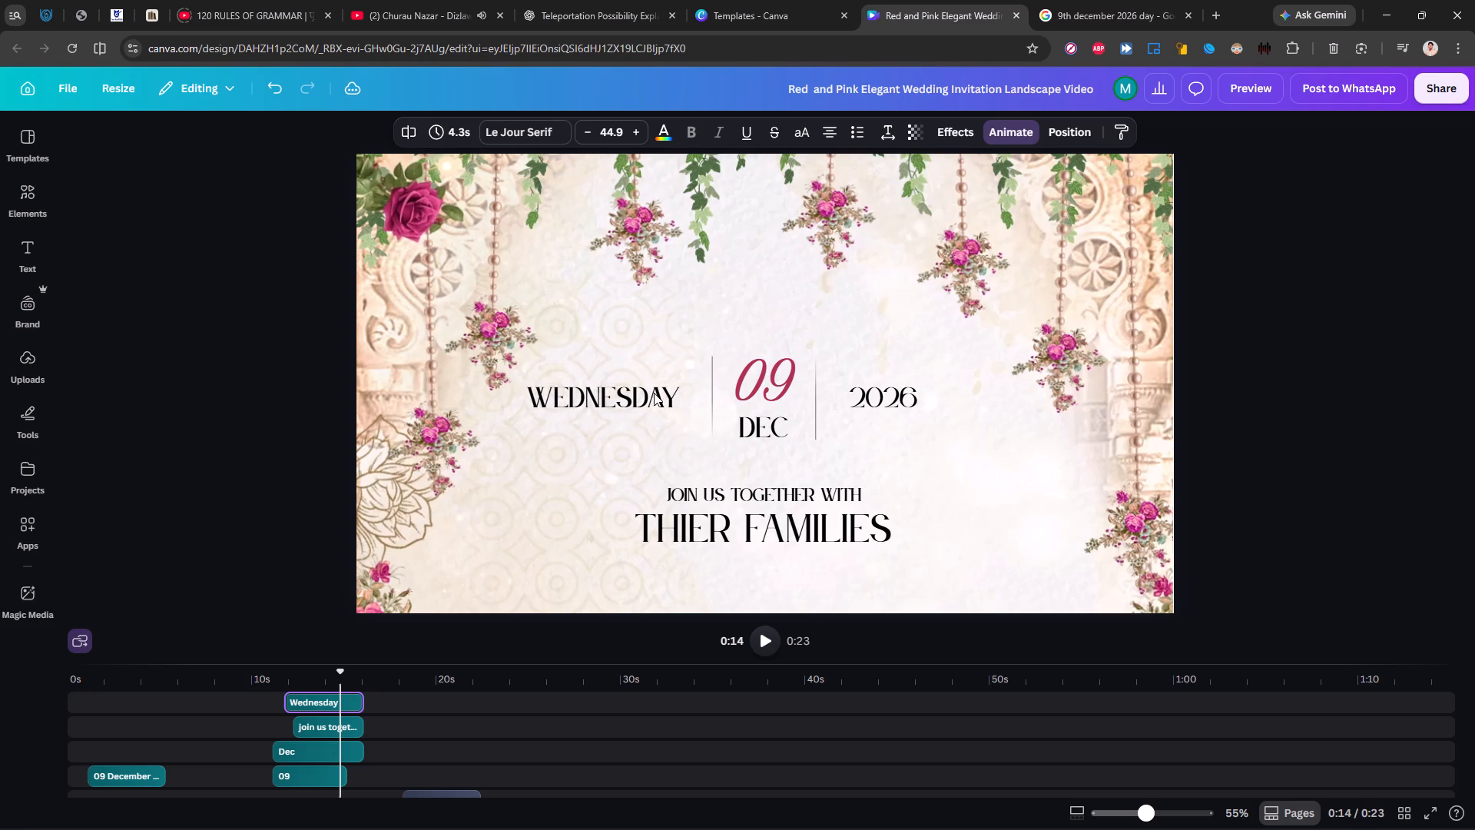
{"action": "key", "text": "Right"}
{"action": "key", "text": "Right"}
{"action": "key", "text": "Right"}
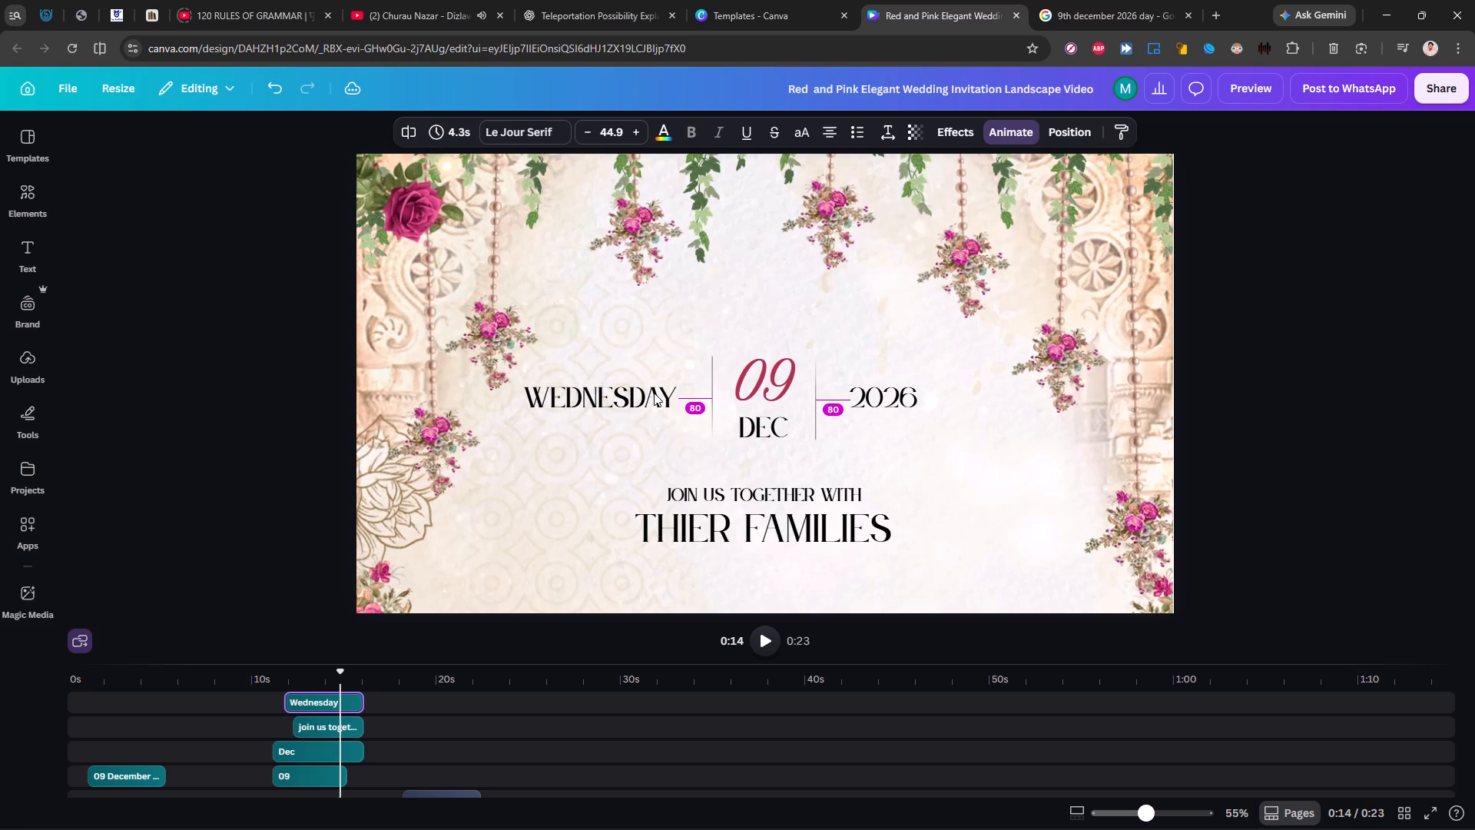
{"action": "left_click", "coordinate": [1269, 392]}
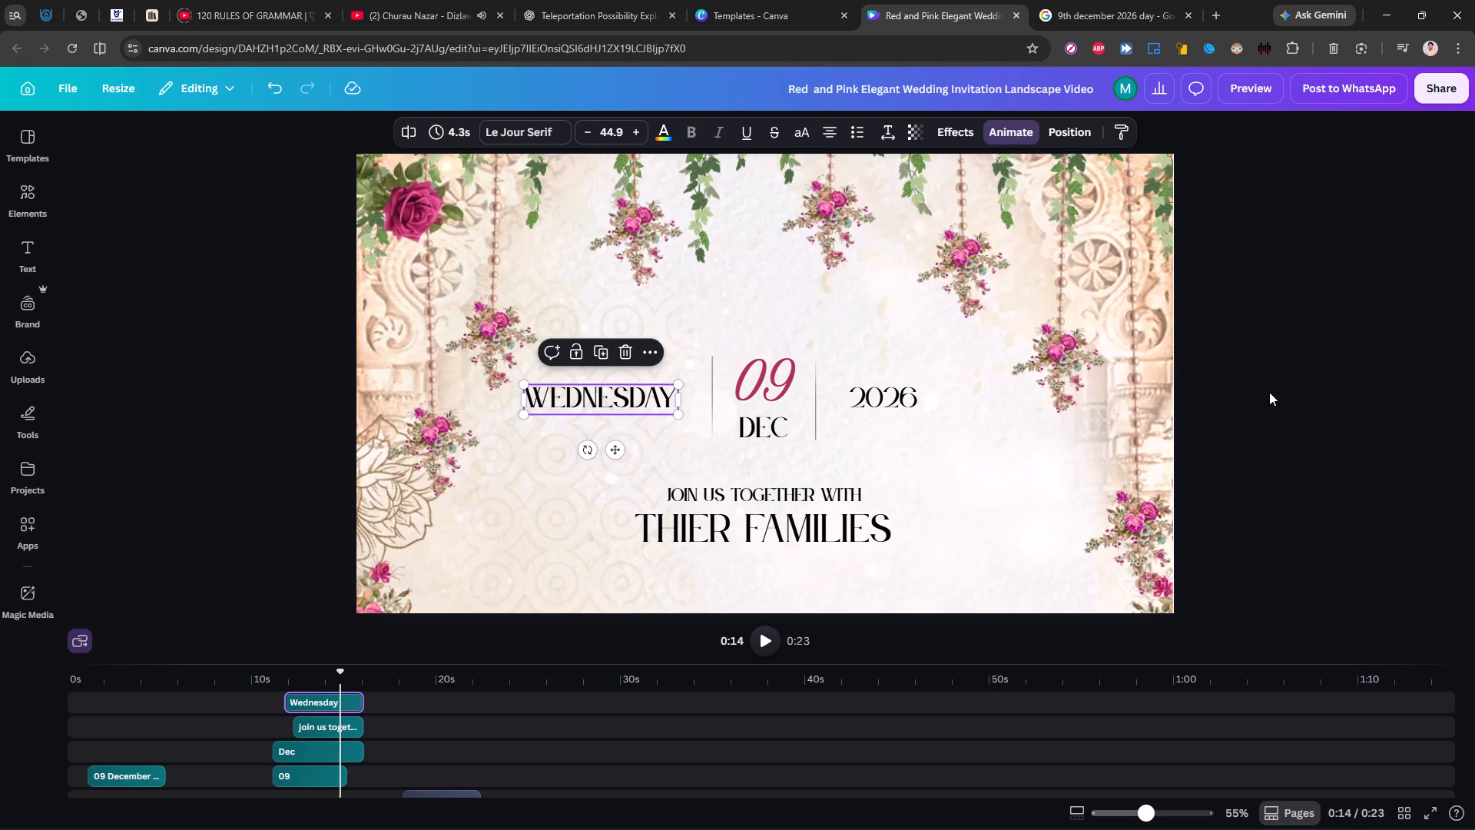
In the closing scene at about 0:21, replace the day number with "09", the weekday with "wednesday" and the month with "dec".
{"action": "key", "text": "space"}
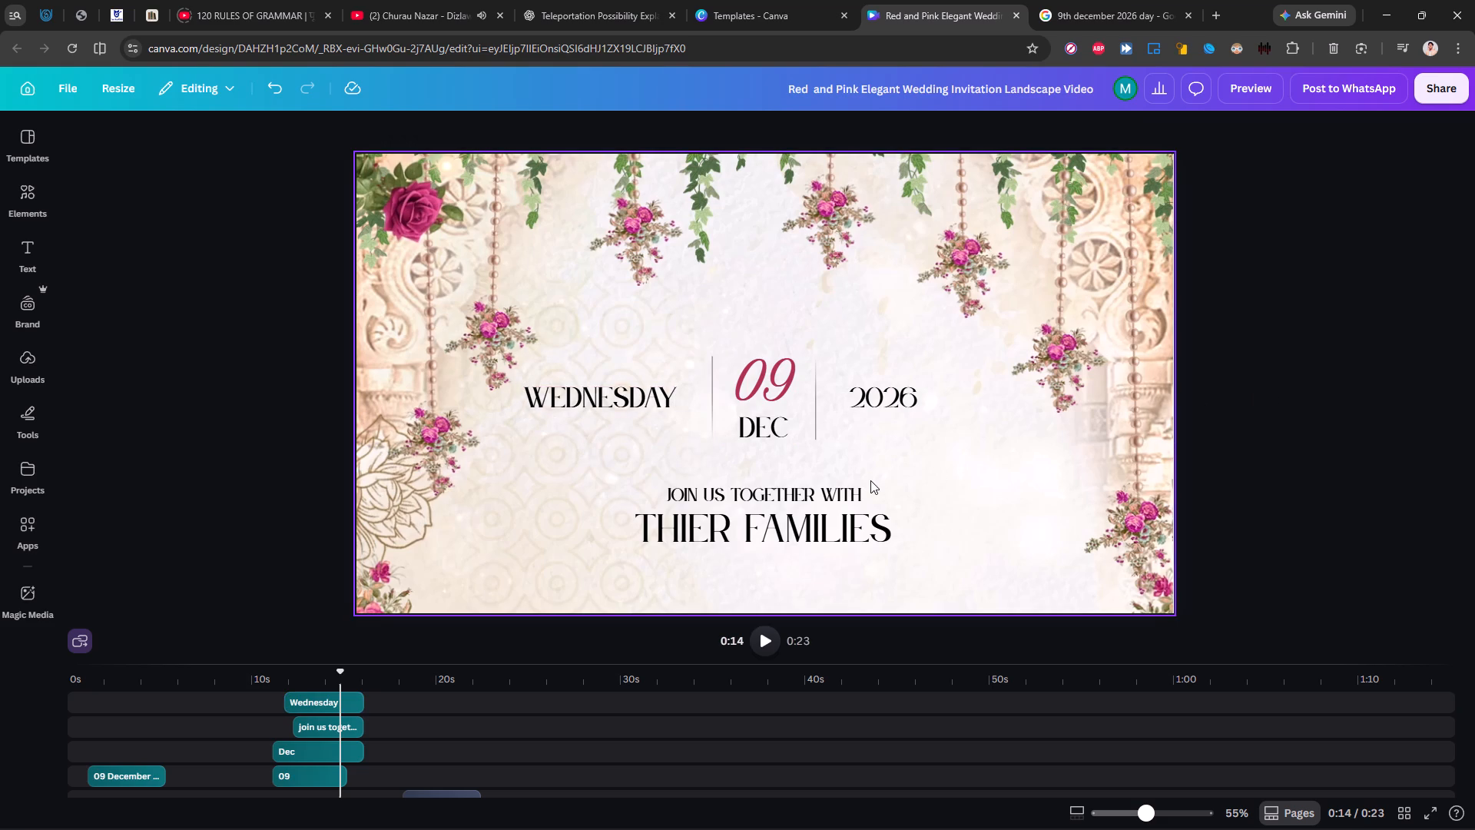
{"action": "left_click", "coordinate": [763, 646]}
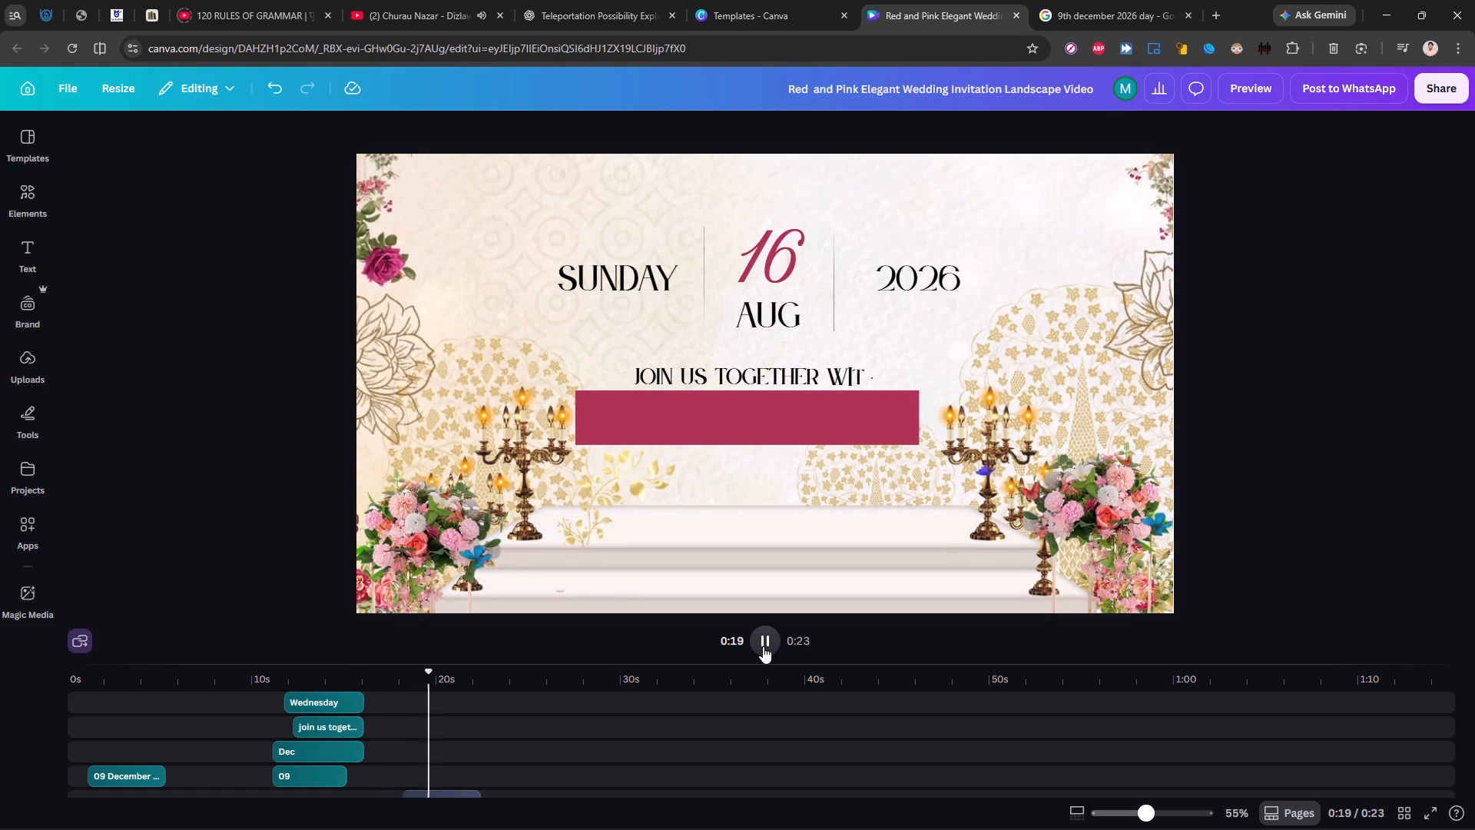
{"action": "left_click", "coordinate": [763, 646]}
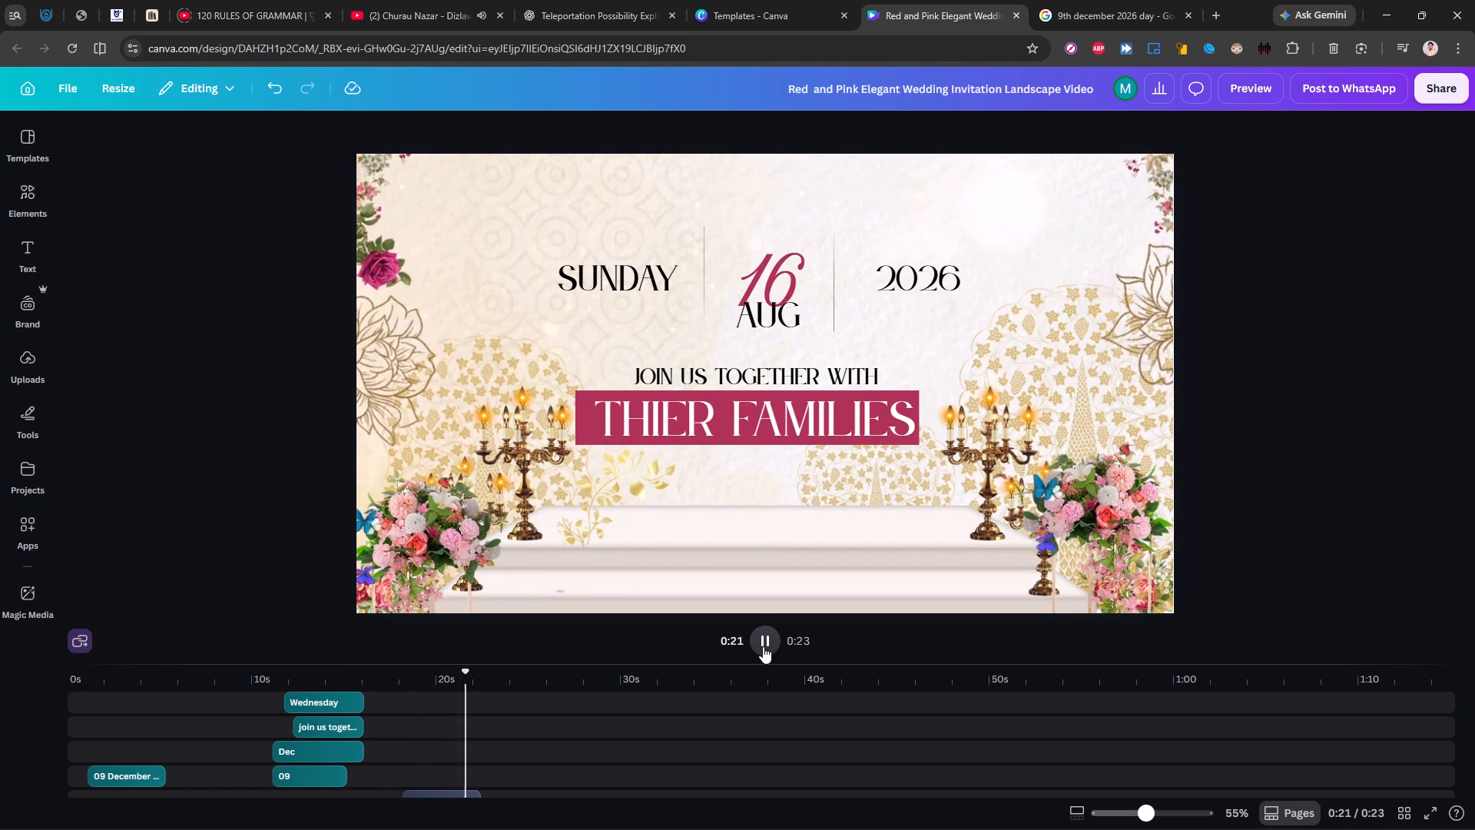
{"action": "key", "text": "Left"}
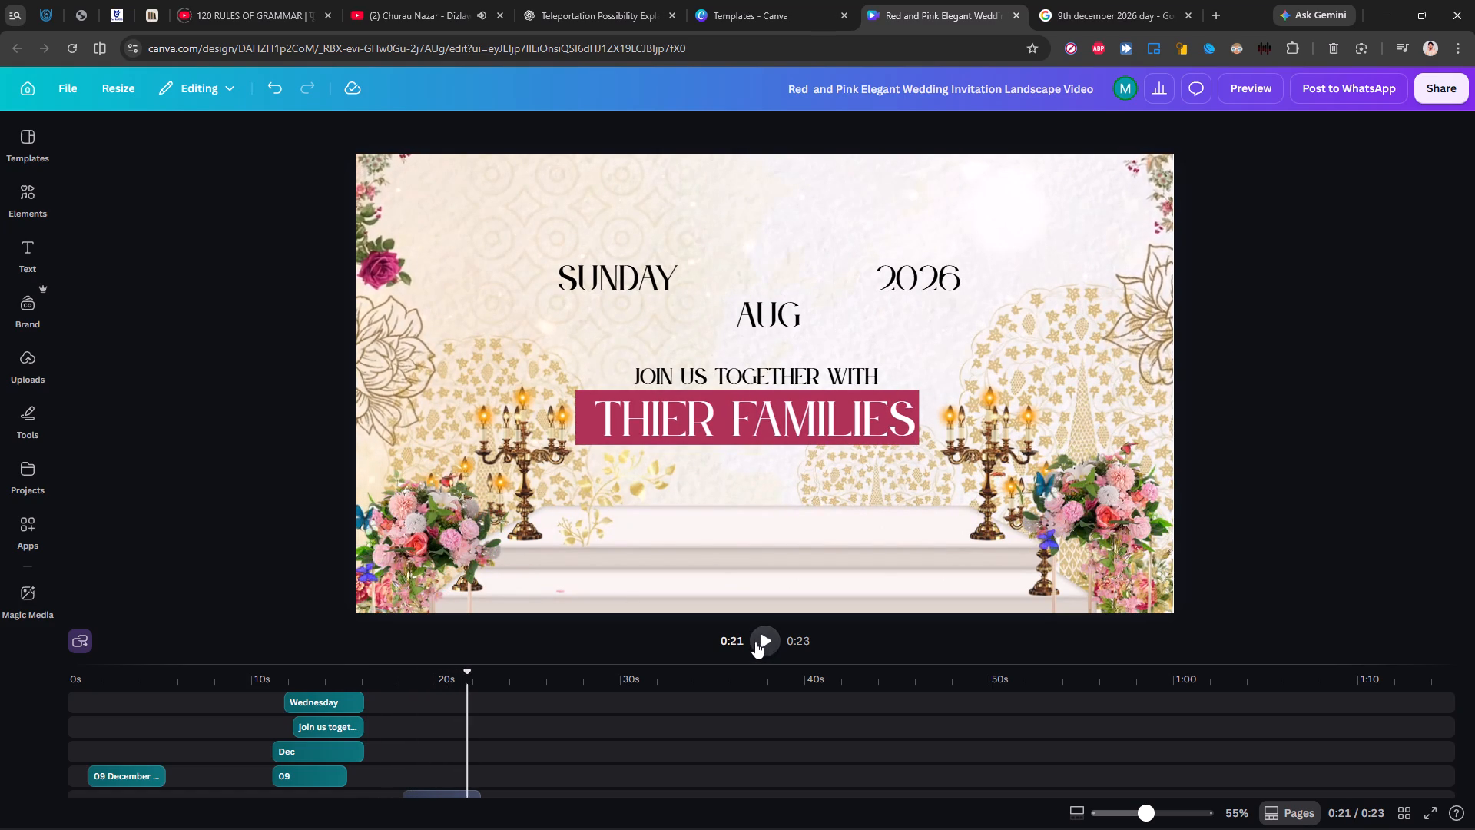
{"action": "key", "text": "Left"}
{"action": "double_click", "coordinate": [778, 274]}
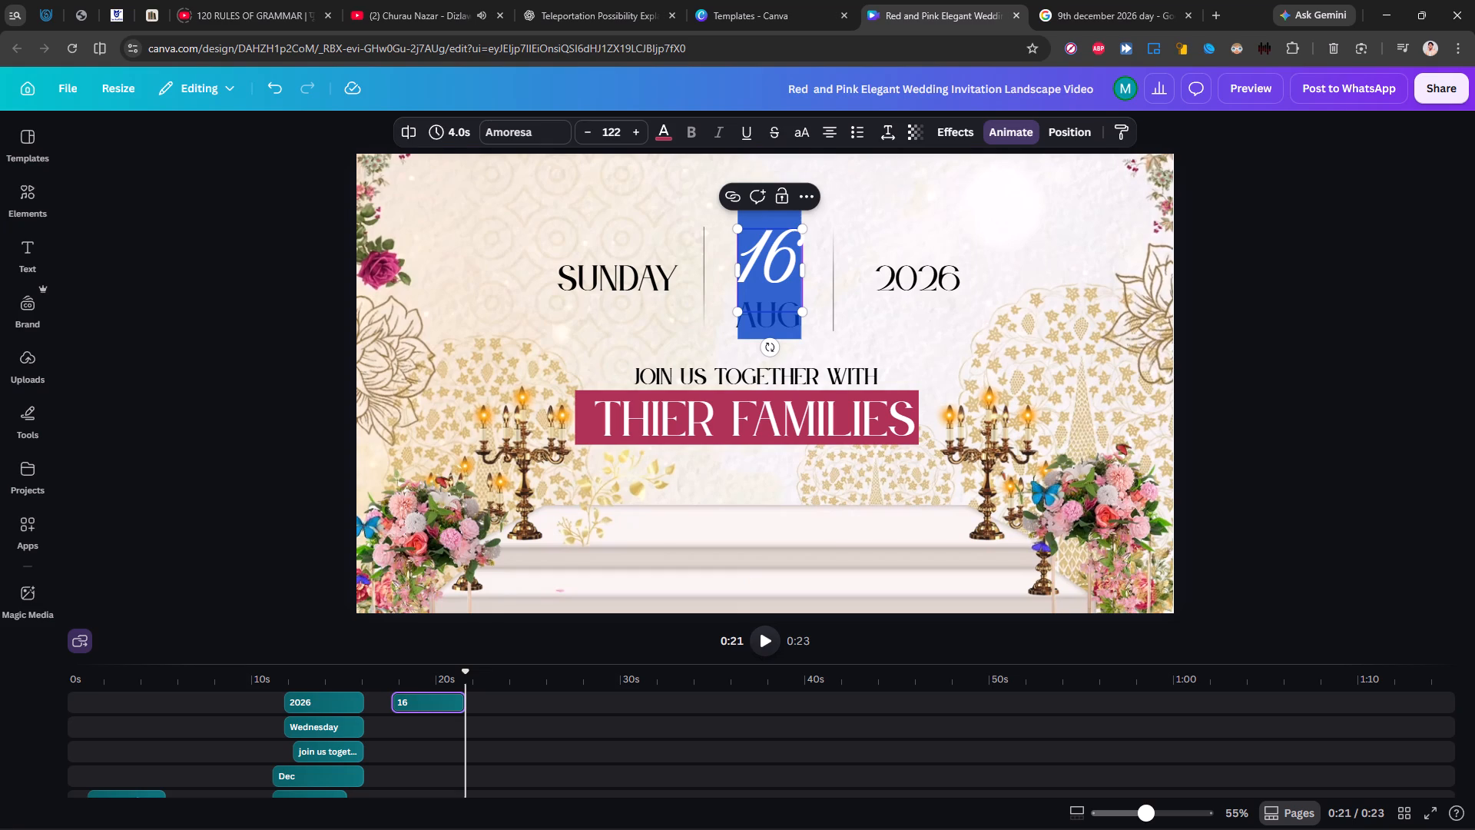
{"action": "type", "text": "09"}
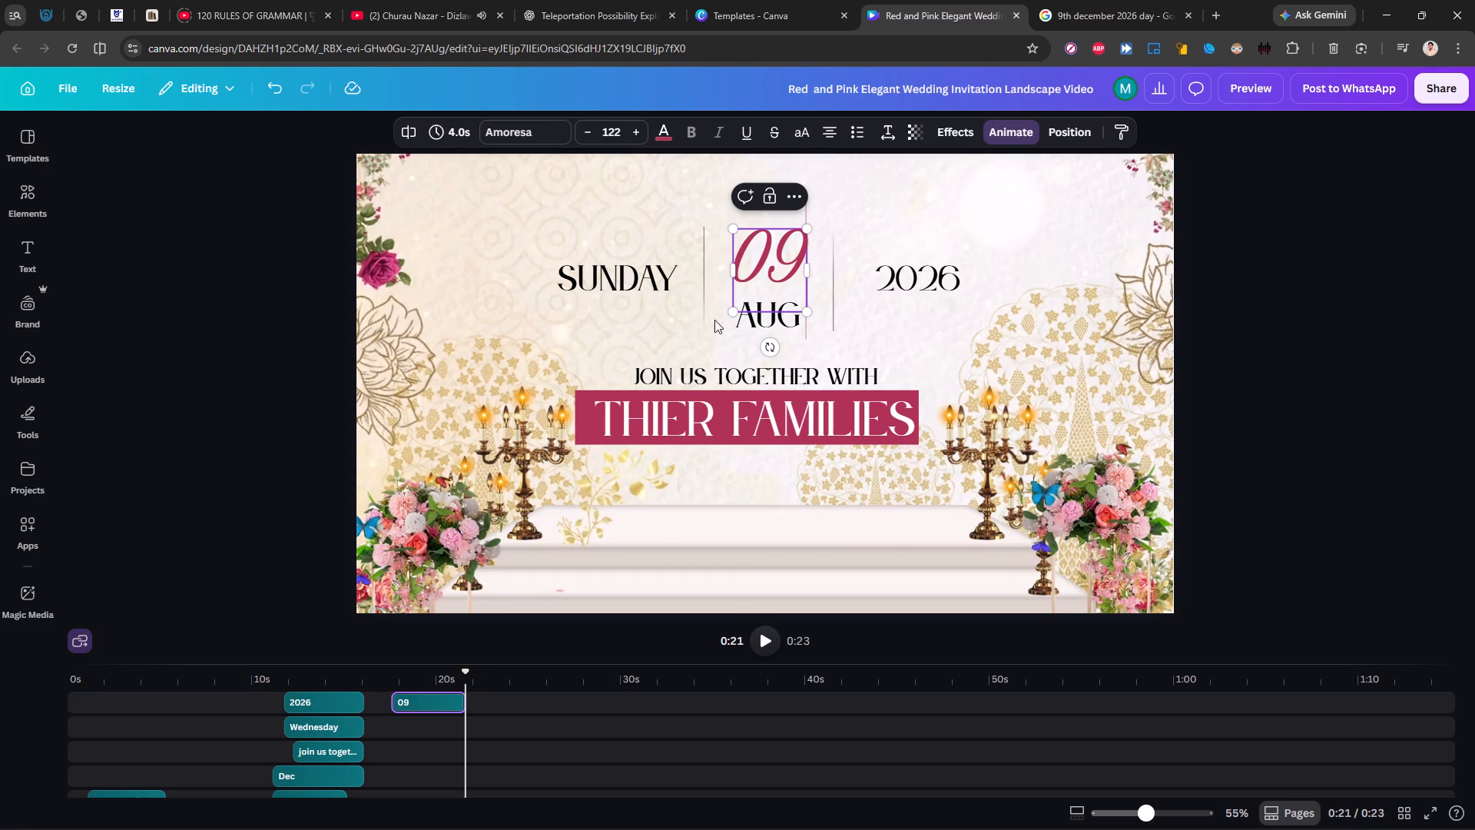
{"action": "double_click", "coordinate": [598, 274]}
{"action": "type", "text": "wednesday"}
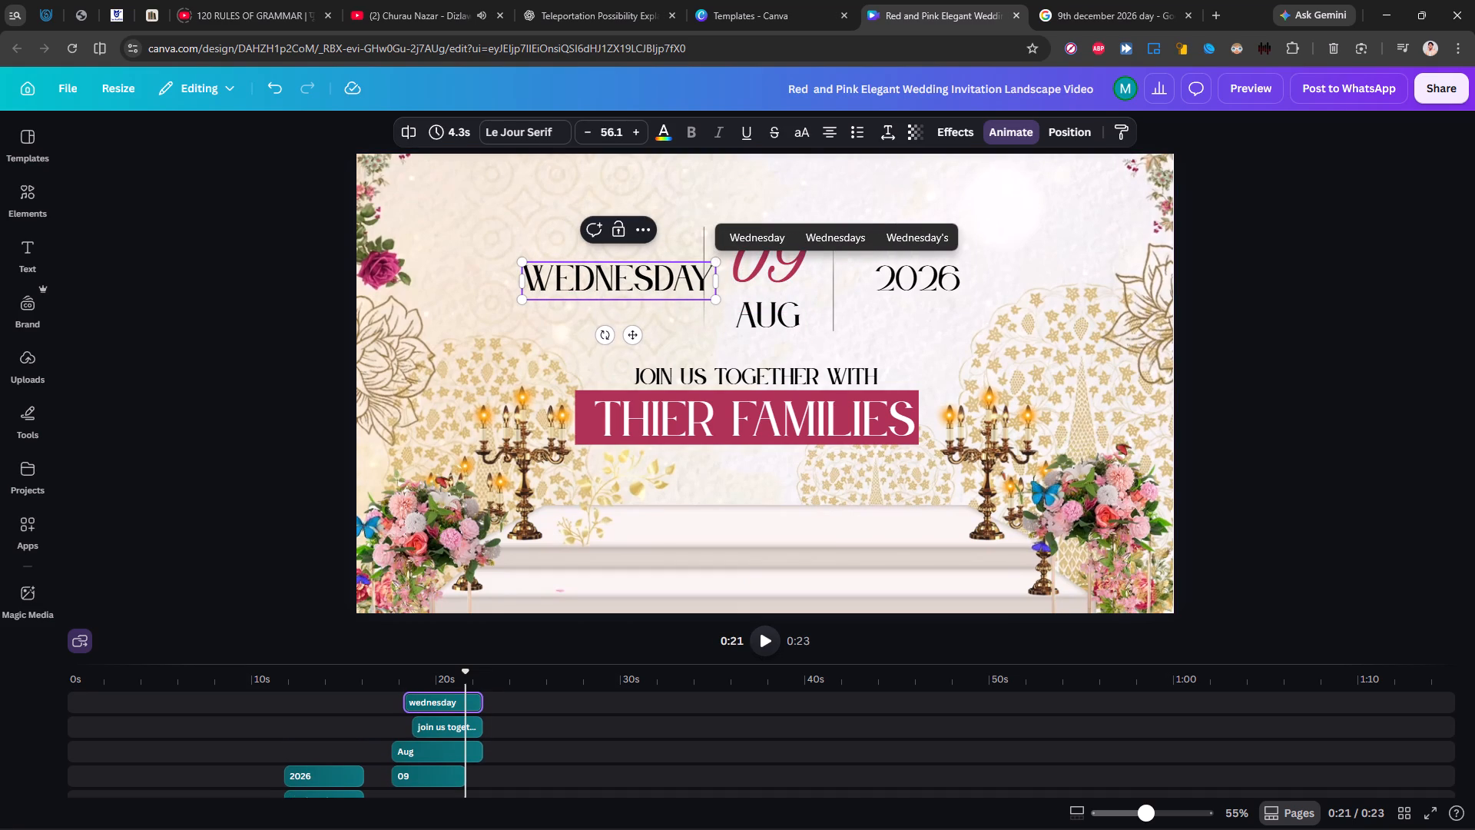
{"action": "double_click", "coordinate": [760, 320]}
{"action": "type", "text": "dec"}
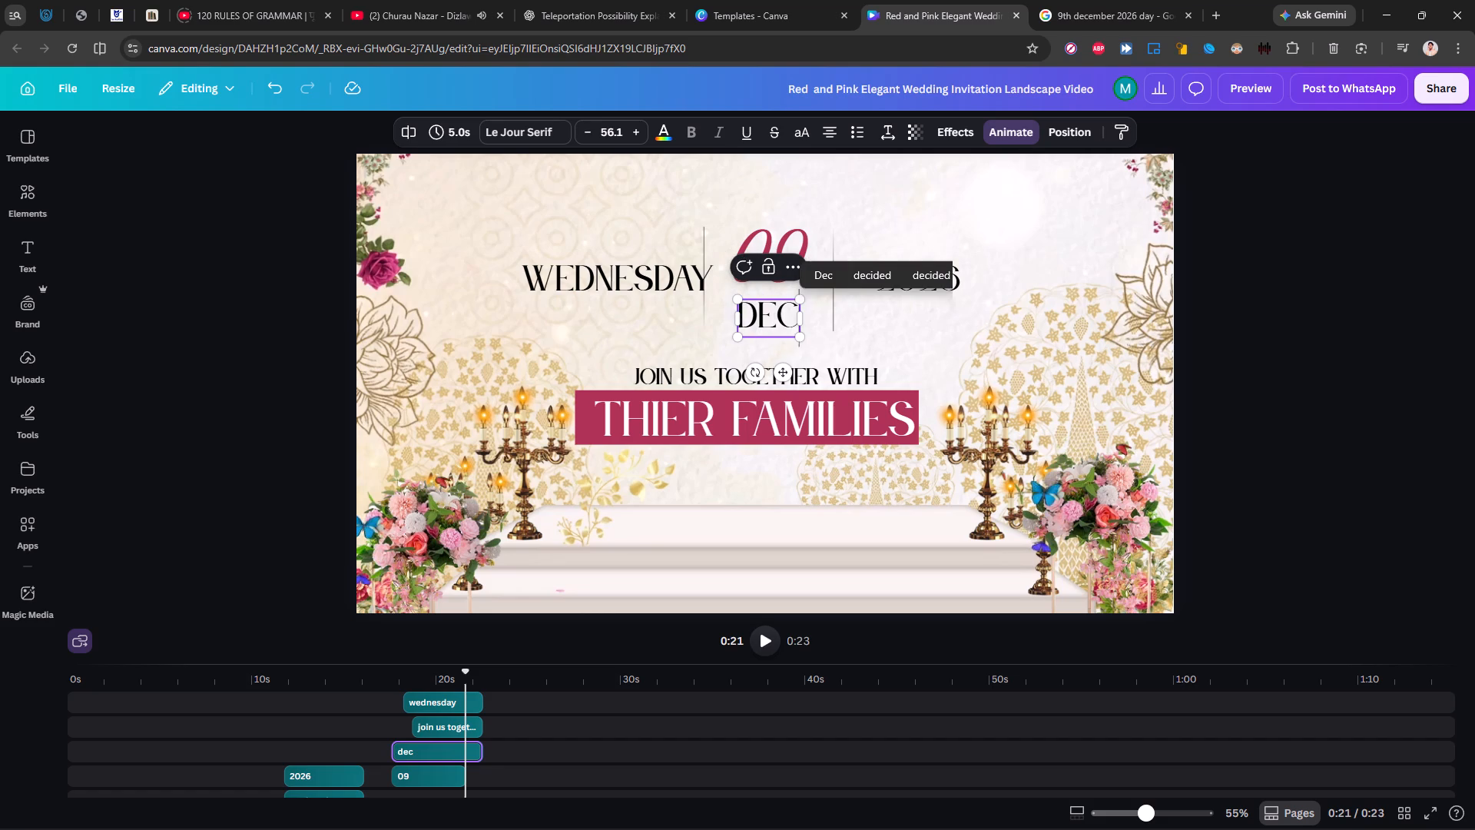
{"action": "left_click", "coordinate": [1377, 348]}
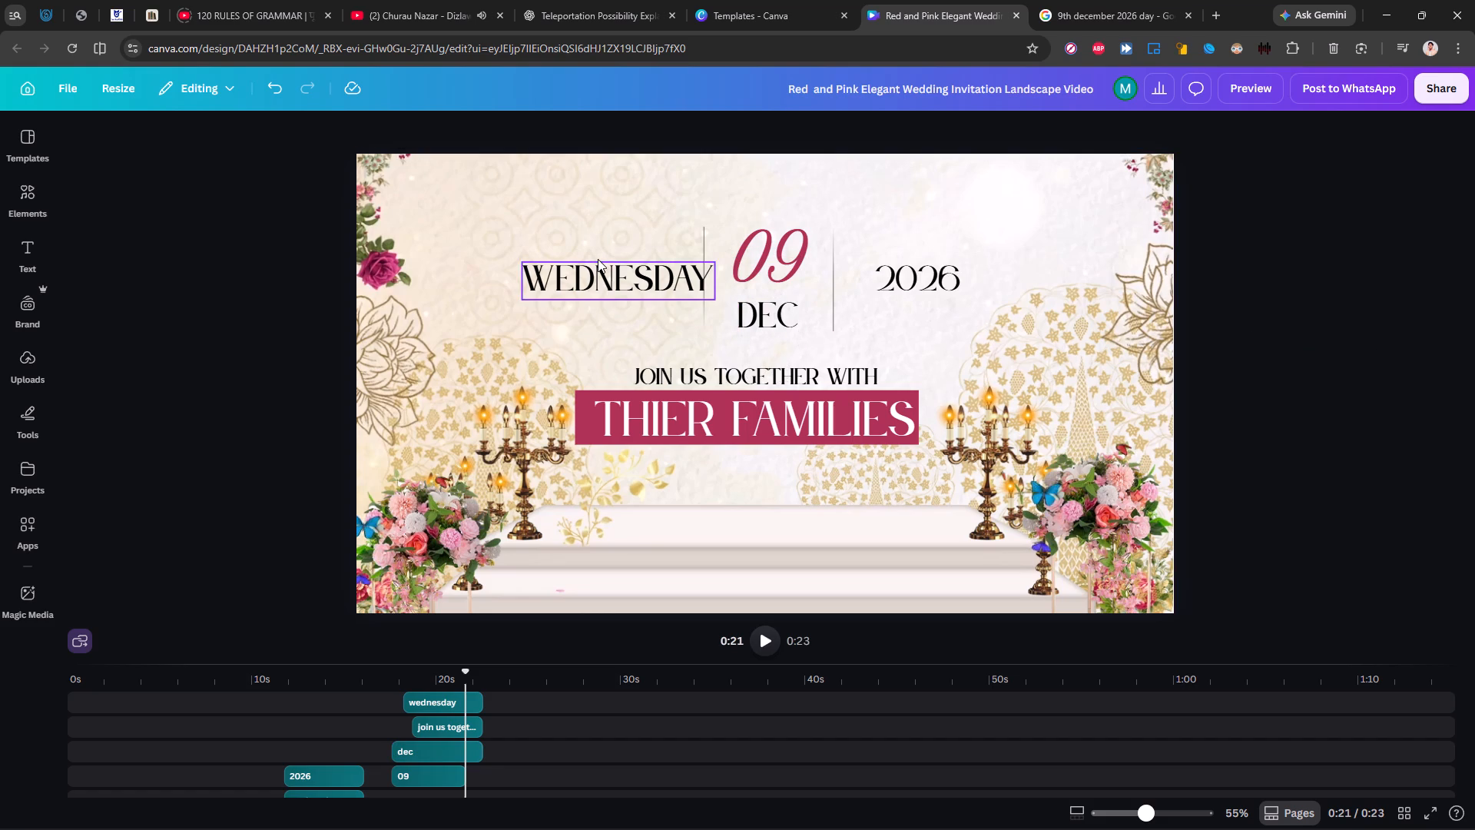
Nudge "Wednesday" left in the closing scene until its gap to the divider line matches the gap beside "2026".
{"action": "left_click", "coordinate": [598, 259]}
{"action": "key", "text": "Left"}
{"action": "key", "text": "Left"}
{"action": "key", "text": "Left"}
{"action": "key", "text": "Left"}
{"action": "key", "text": "Left"}
{"action": "key", "text": "Left"}
{"action": "key", "text": "Left"}
{"action": "key", "text": "Left"}
{"action": "key", "text": "Left"}
{"action": "key", "text": "Left"}
{"action": "key", "text": "Left"}
{"action": "key", "text": "Left"}
{"action": "key", "text": "Left"}
{"action": "key", "text": "Left"}
{"action": "key", "text": "Left"}
{"action": "key", "text": "Left"}
{"action": "key", "text": "Left"}
{"action": "key", "text": "Left"}
{"action": "key", "text": "Left"}
{"action": "key", "text": "Left"}
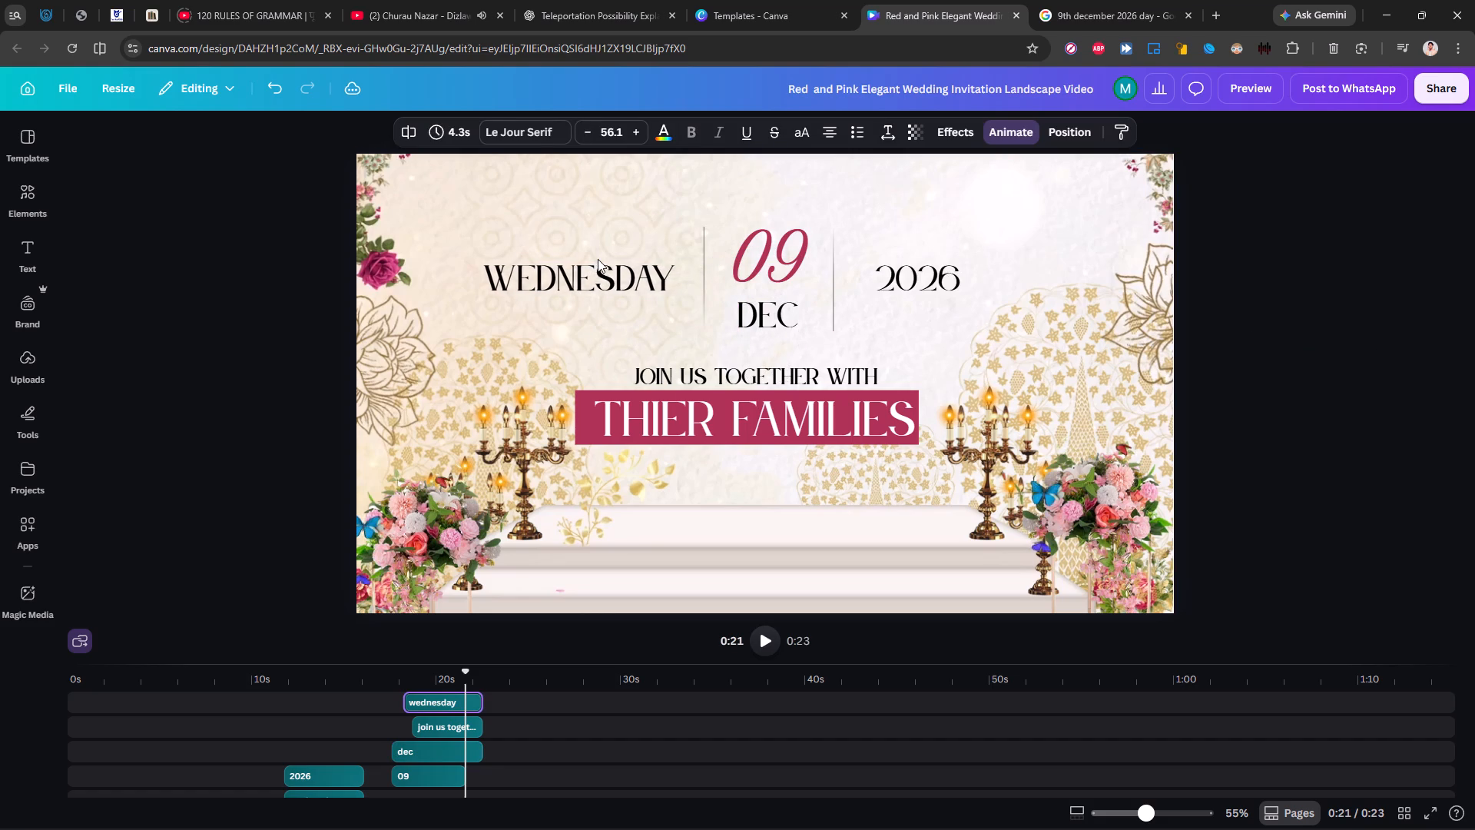
{"action": "key", "text": "Right"}
{"action": "key", "text": "Right"}
{"action": "key", "text": "Right"}
{"action": "key", "text": "Right"}
{"action": "key", "text": "Right"}
{"action": "key", "text": "Right"}
{"action": "key", "text": "Left"}
{"action": "key", "text": "Left"}
{"action": "key", "text": "Left"}
{"action": "key", "text": "Left"}
{"action": "key", "text": "Left"}
{"action": "key", "text": "Left"}
{"action": "key", "text": "Left"}
{"action": "key", "text": "Left"}
{"action": "key", "text": "Left"}
{"action": "key", "text": "Left"}
{"action": "key", "text": "Left"}
{"action": "key", "text": "Left"}
{"action": "key", "text": "Left"}
{"action": "key", "text": "Left"}
{"action": "key", "text": "Left"}
{"action": "key", "text": "Left"}
{"action": "key", "text": "Left"}
{"action": "key", "text": "Left"}
{"action": "key", "text": "Left"}
{"action": "key", "text": "Left"}
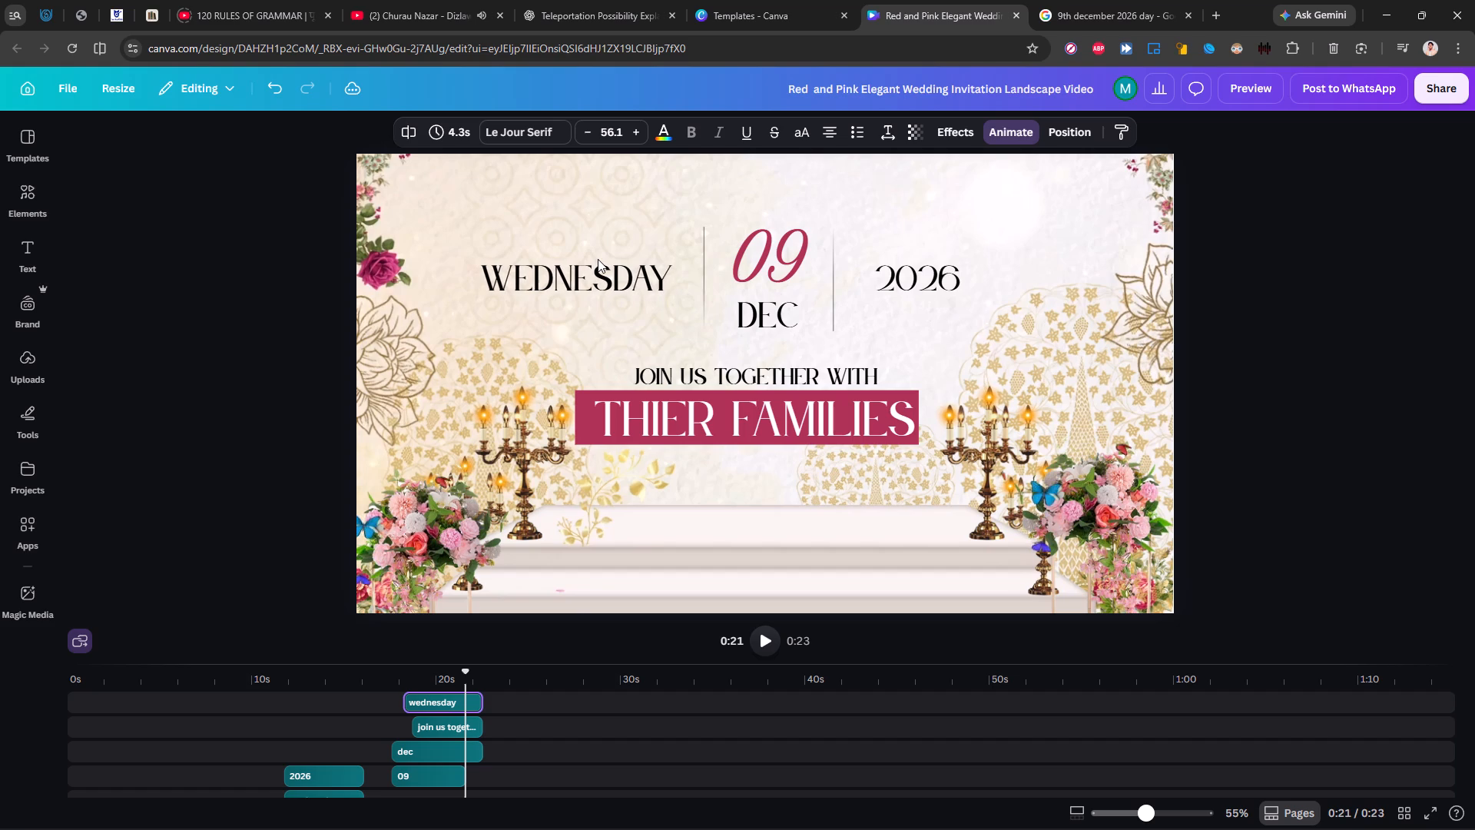
{"action": "key", "text": "Left"}
{"action": "key", "text": "Left"}
{"action": "key", "text": "Left"}
{"action": "key", "text": "Left"}
{"action": "key", "text": "Left"}
{"action": "key", "text": "Left"}
{"action": "key", "text": "Left"}
{"action": "key", "text": "Left"}
{"action": "key", "text": "Left"}
{"action": "key", "text": "Left"}
{"action": "key", "text": "Left"}
{"action": "key", "text": "Left"}
{"action": "key", "text": "Left"}
{"action": "key", "text": "Left"}
{"action": "key", "text": "Left"}
{"action": "key", "text": "Left"}
{"action": "key", "text": "Left"}
{"action": "key", "text": "Left"}
{"action": "key", "text": "Left"}
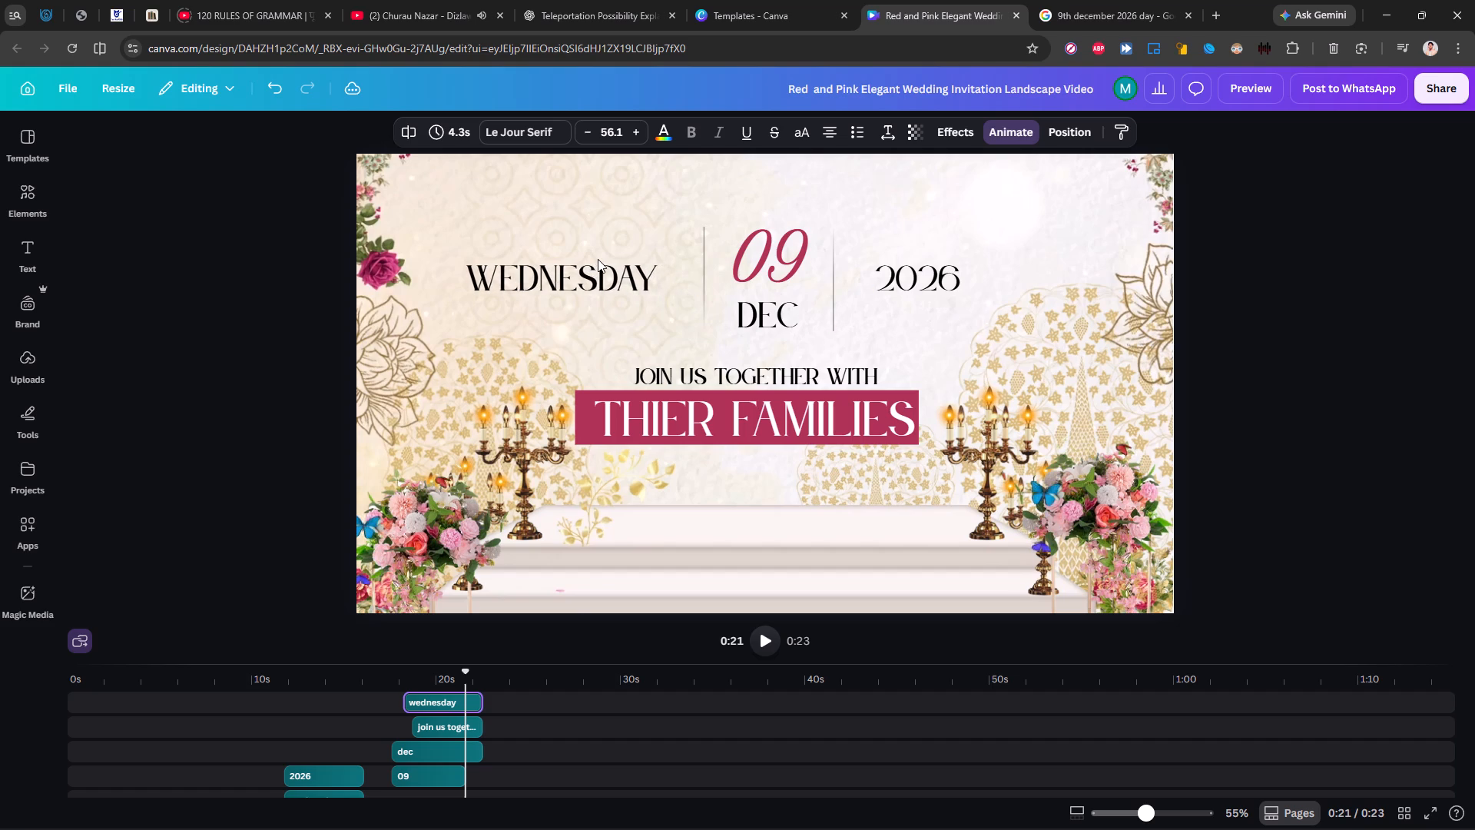
{"action": "key", "text": "Right"}
{"action": "key", "text": "Right"}
{"action": "key", "text": "Right"}
{"action": "key", "text": "Right"}
{"action": "key", "text": "Right"}
{"action": "key", "text": "Right"}
{"action": "key", "text": "Right"}
{"action": "key", "text": "Right"}
{"action": "key", "text": "Right"}
{"action": "key", "text": "Right"}
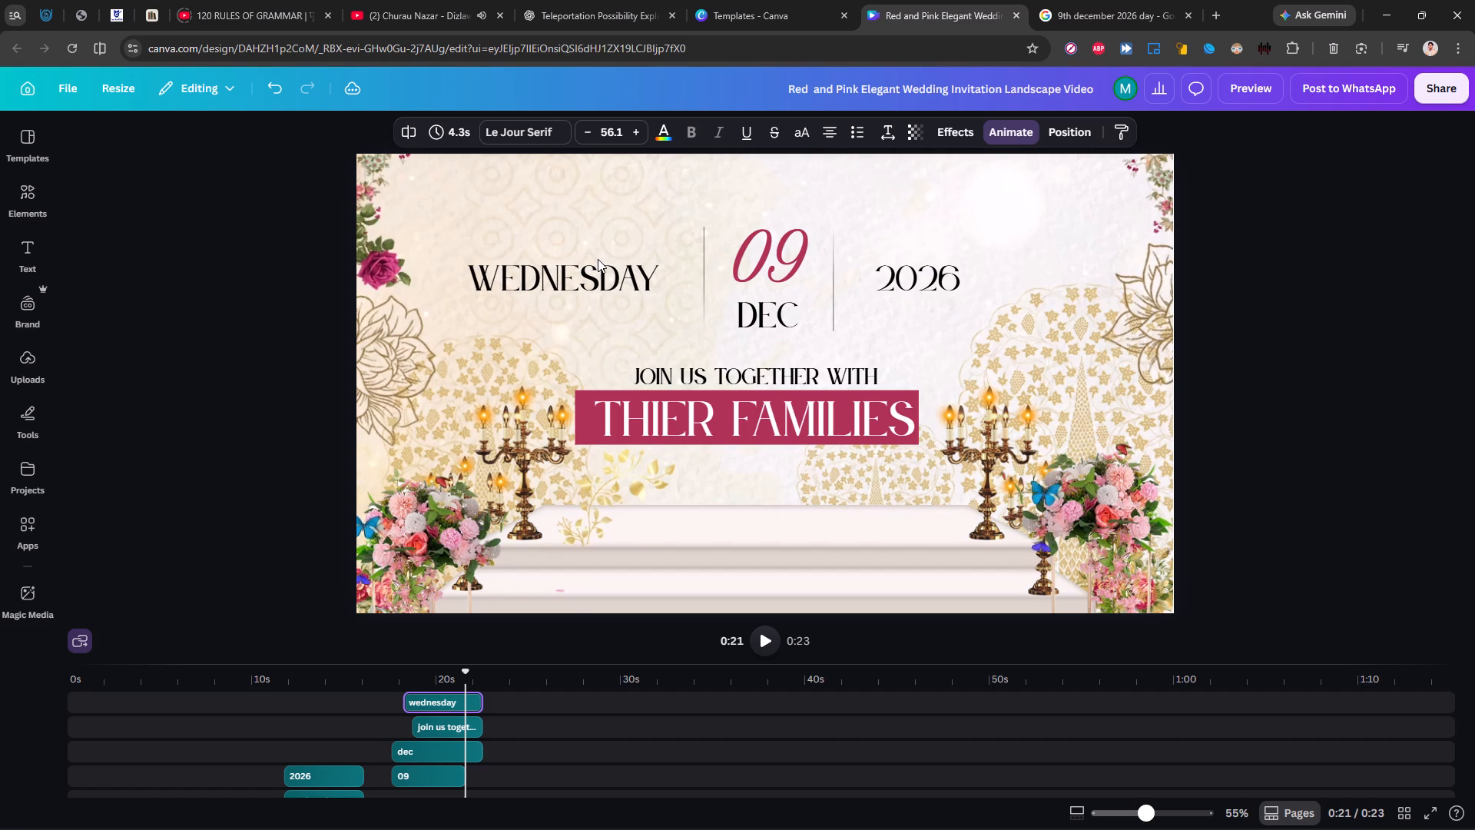
{"action": "key", "text": "Left"}
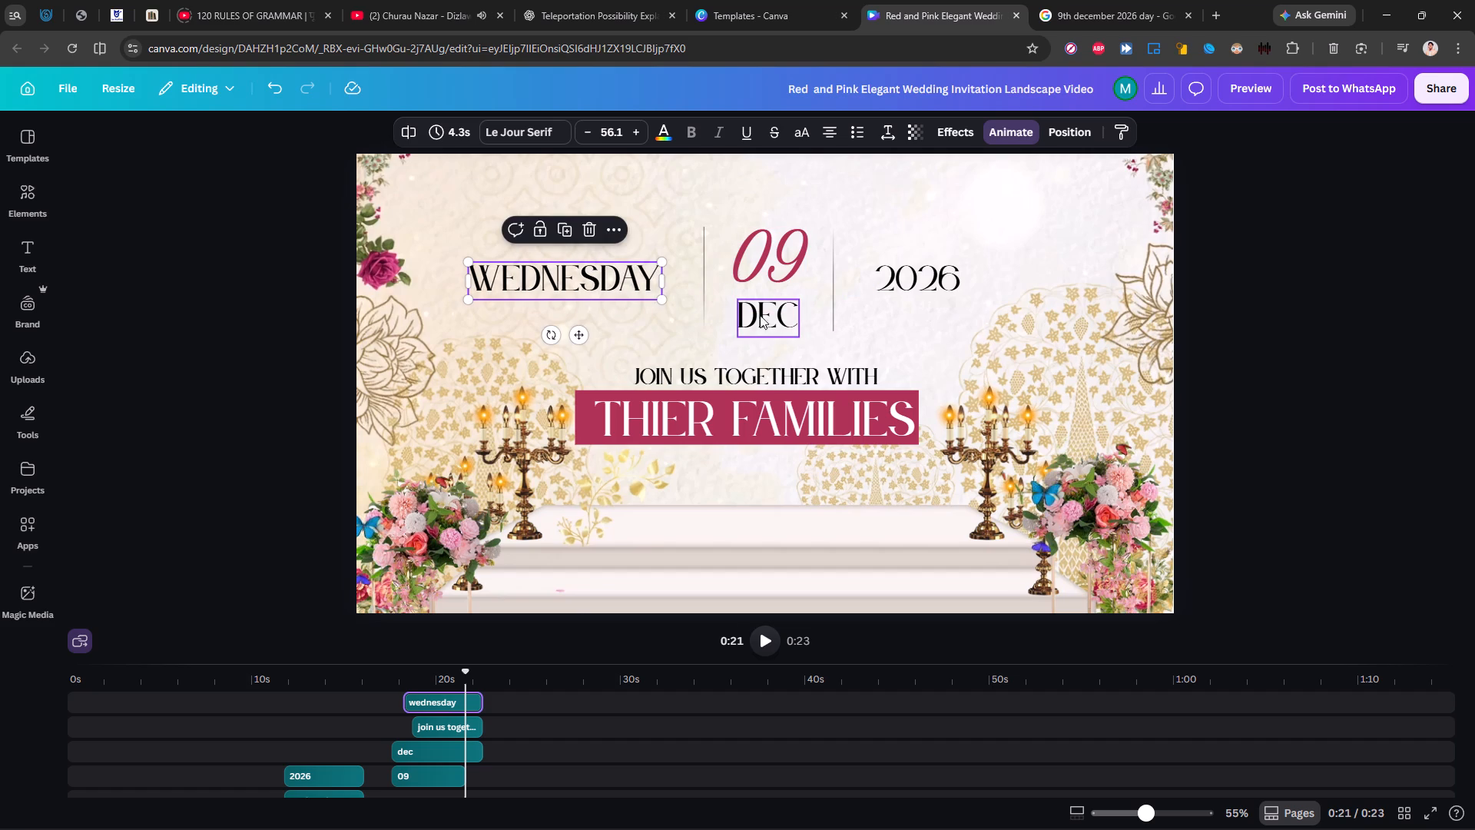
Play the video to its end and again from the start to review the scenes, pausing at about 0:20 in the closing scene.
{"action": "left_click", "coordinate": [772, 403]}
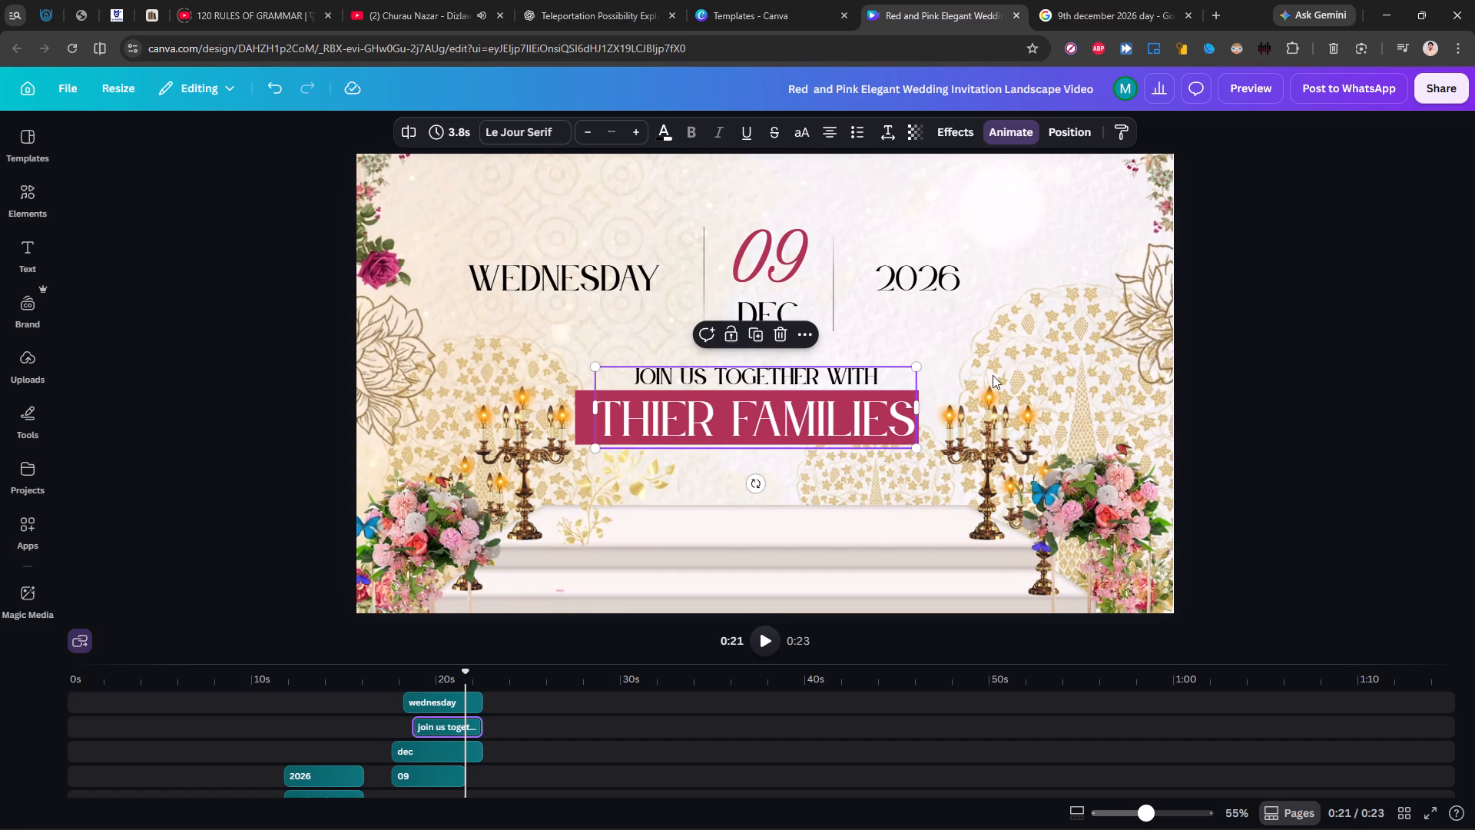
{"action": "left_click", "coordinate": [1372, 334]}
{"action": "key", "text": "space"}
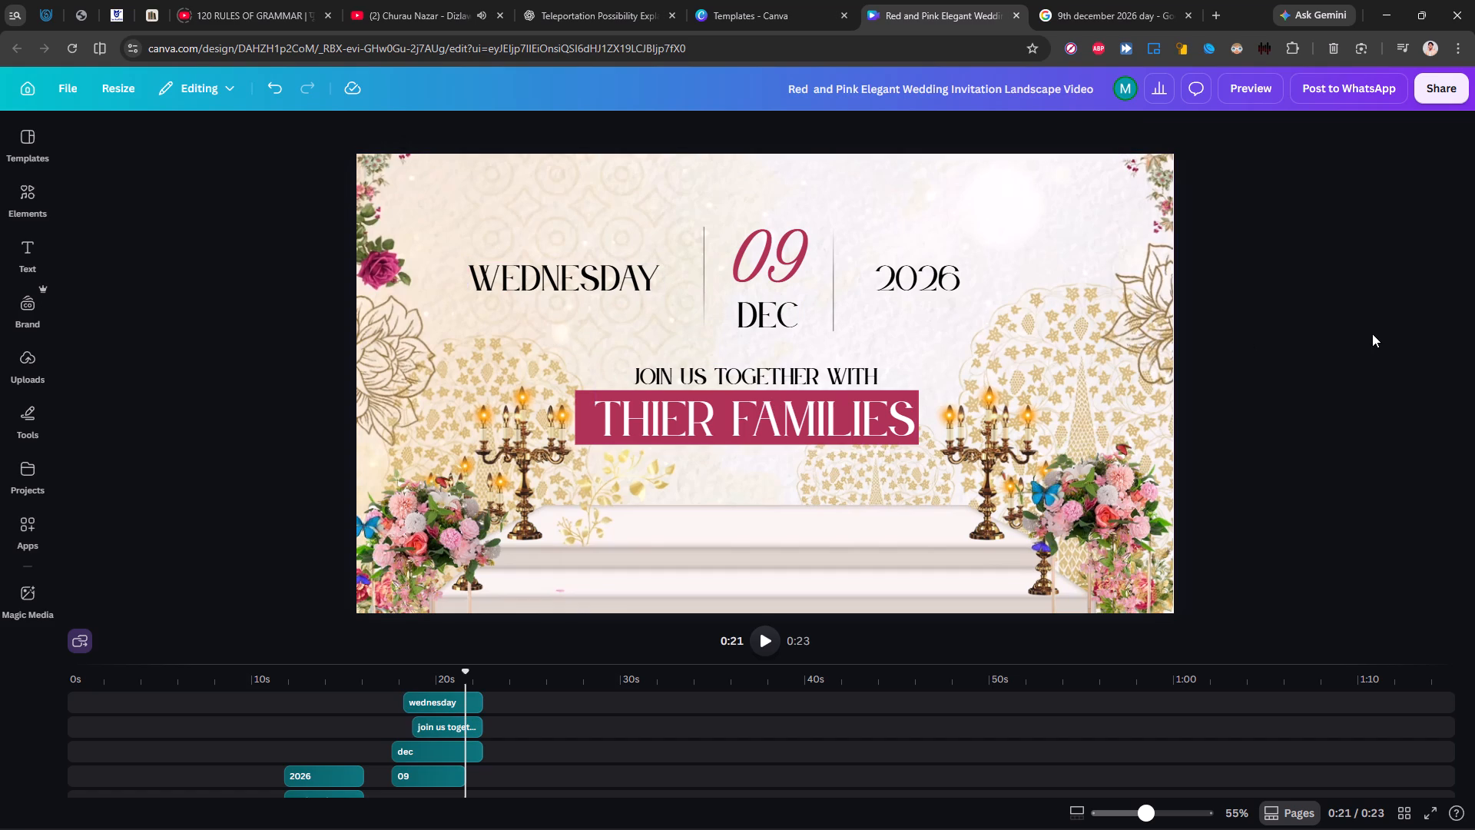
{"action": "left_click", "coordinate": [757, 641]}
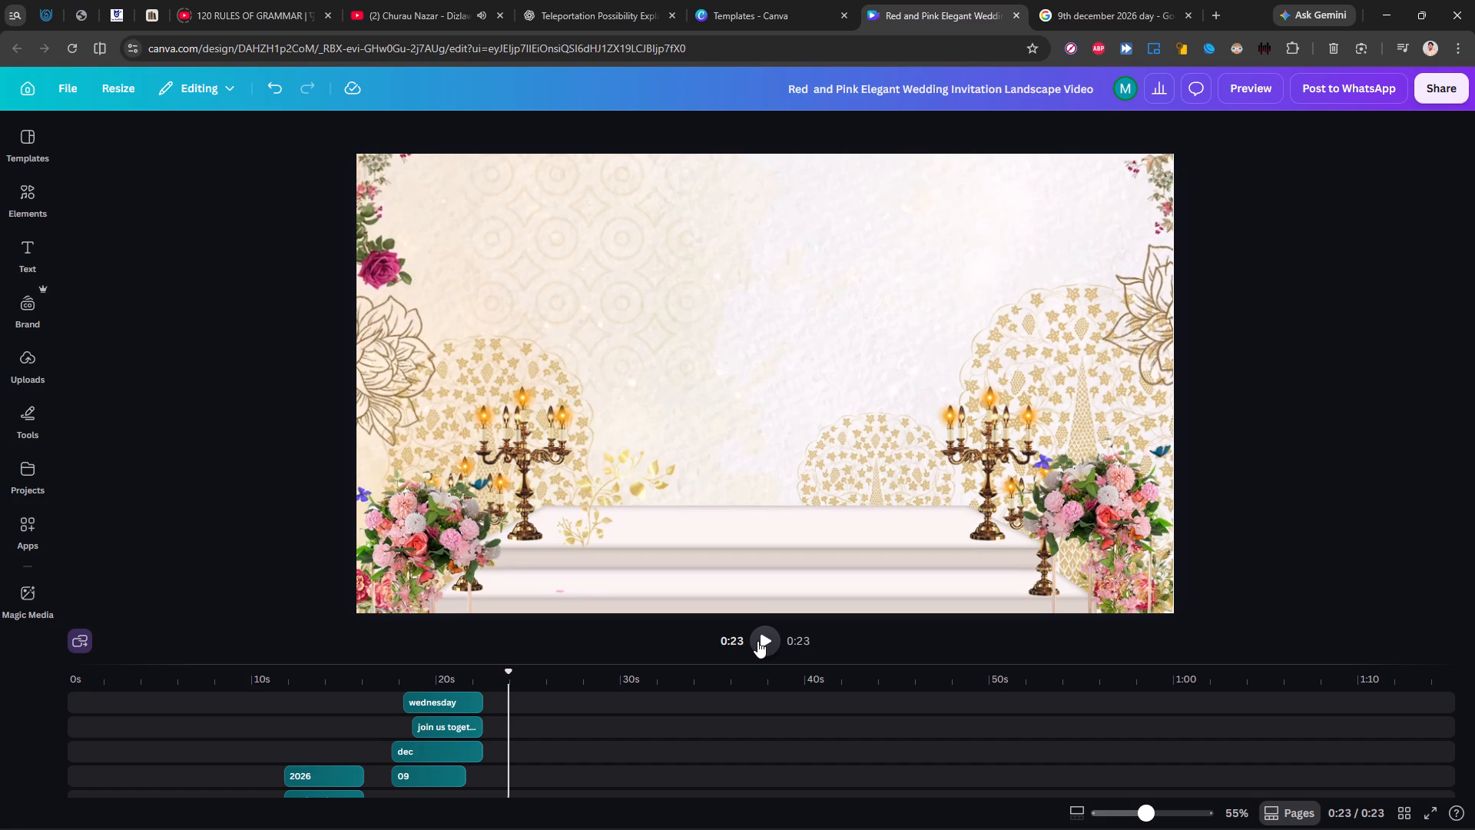
{"action": "key", "text": "space"}
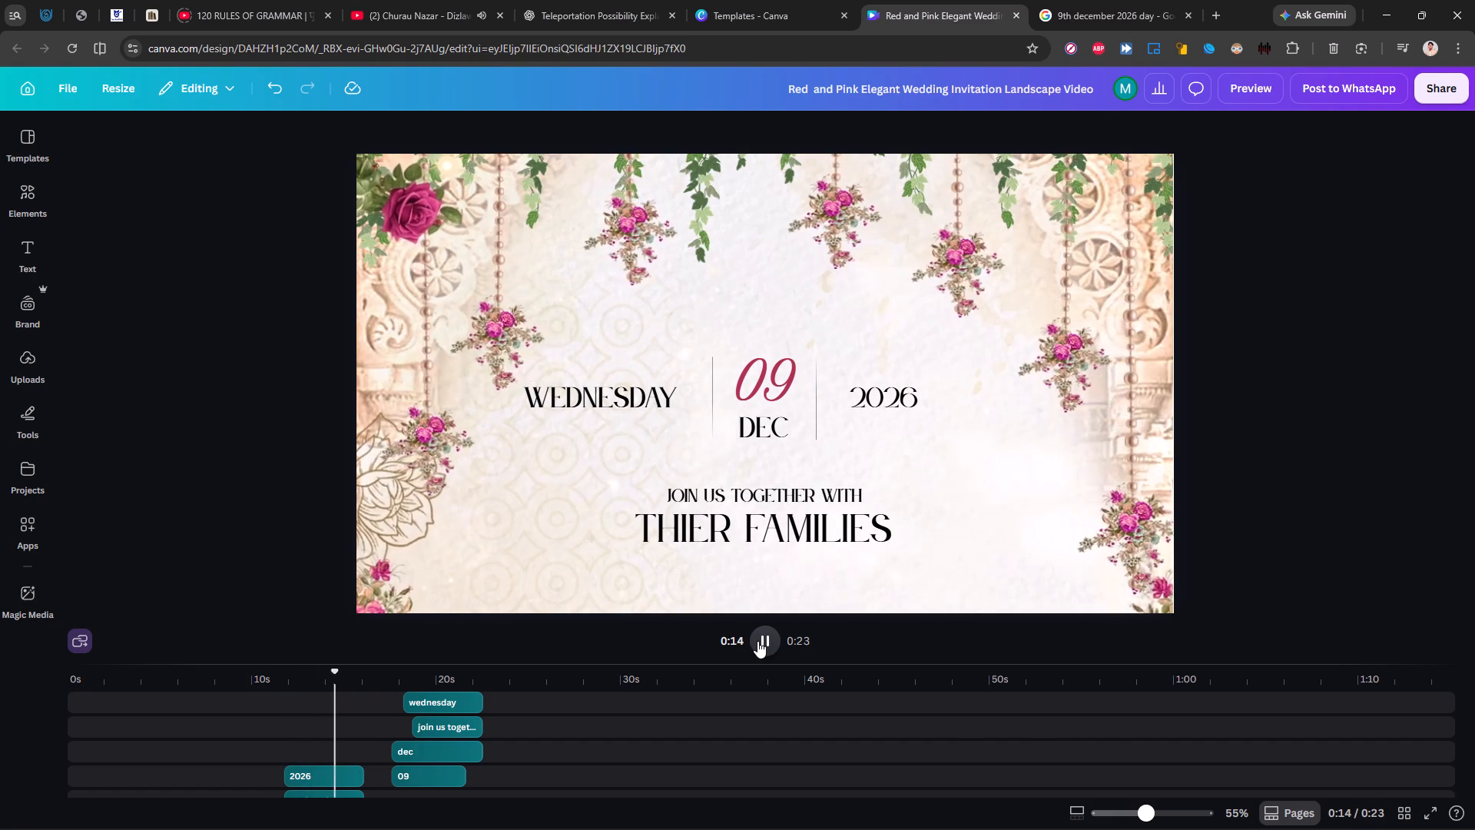
{"action": "key", "text": "space"}
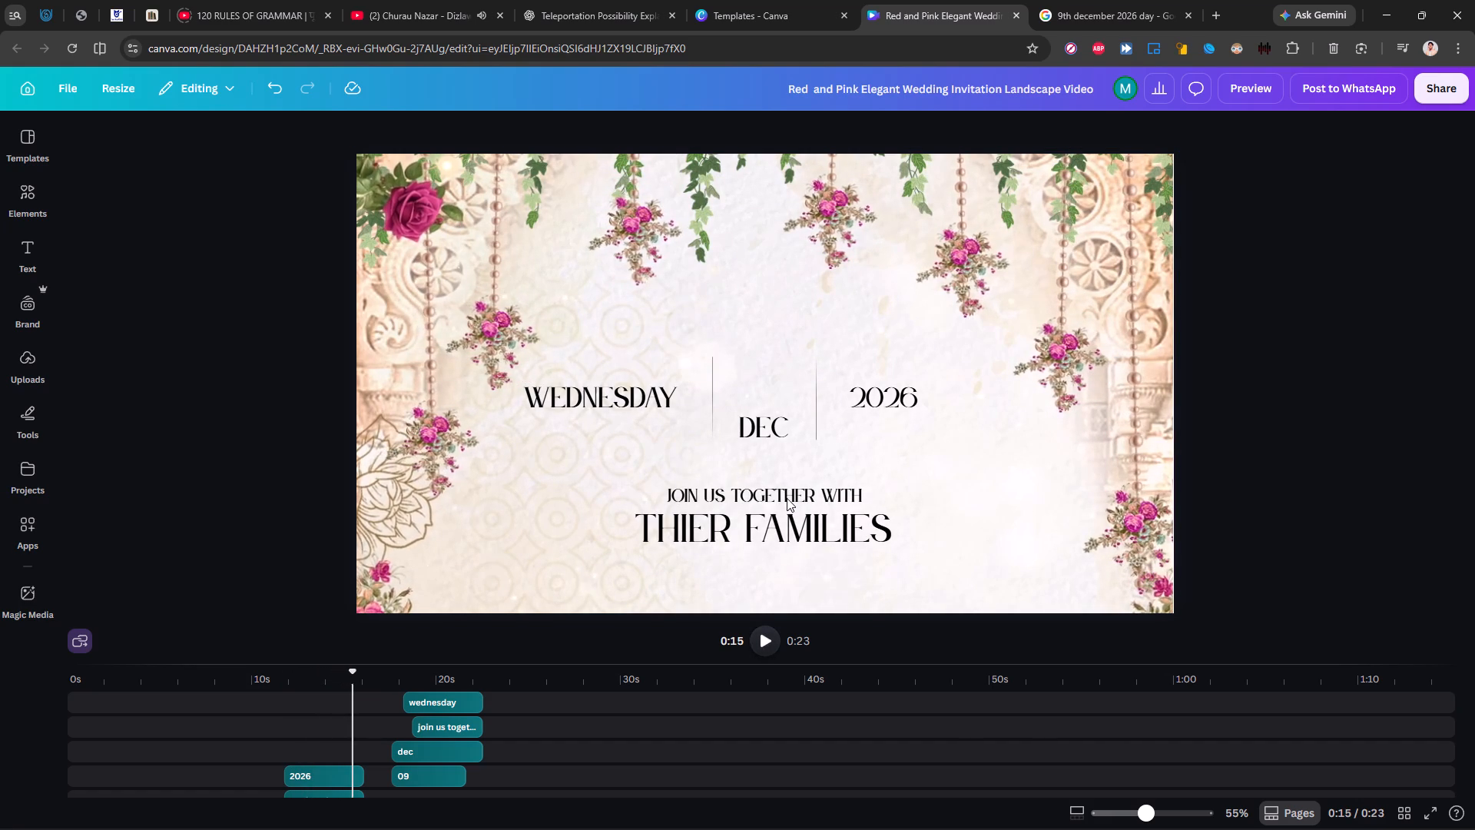
{"action": "key", "text": "space"}
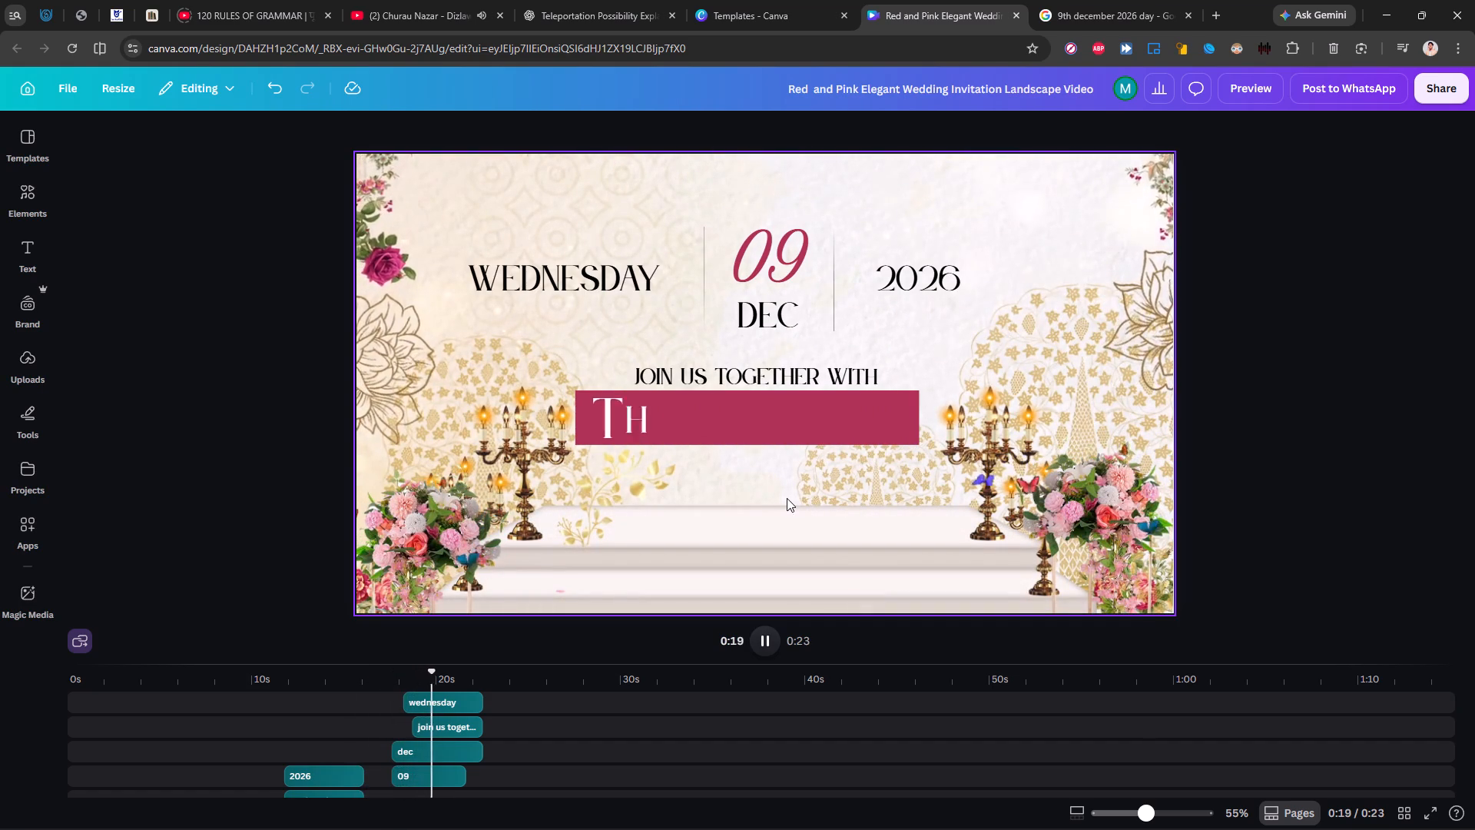
{"action": "key", "text": "space"}
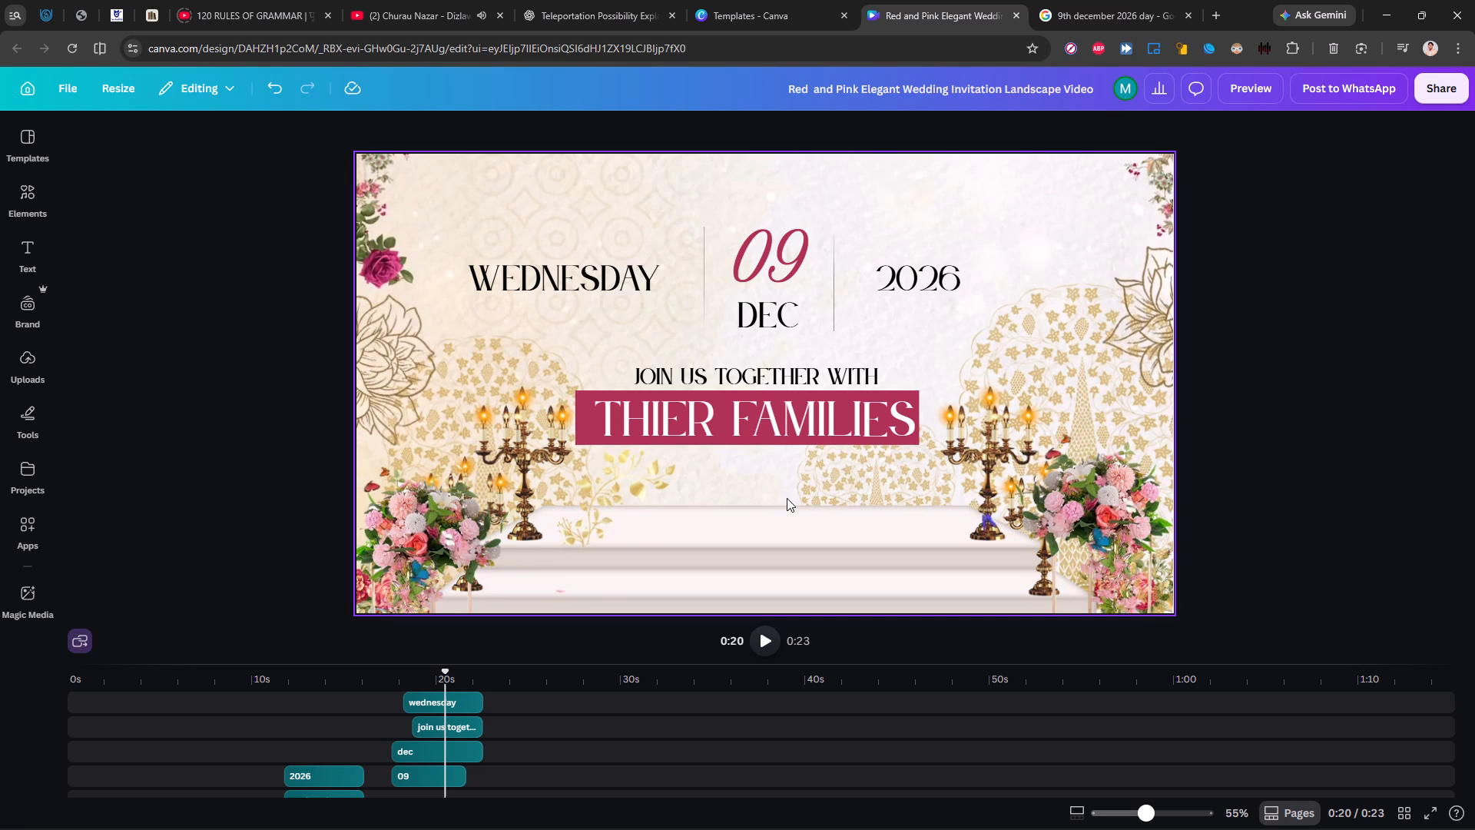
{"action": "key", "text": "Print"}
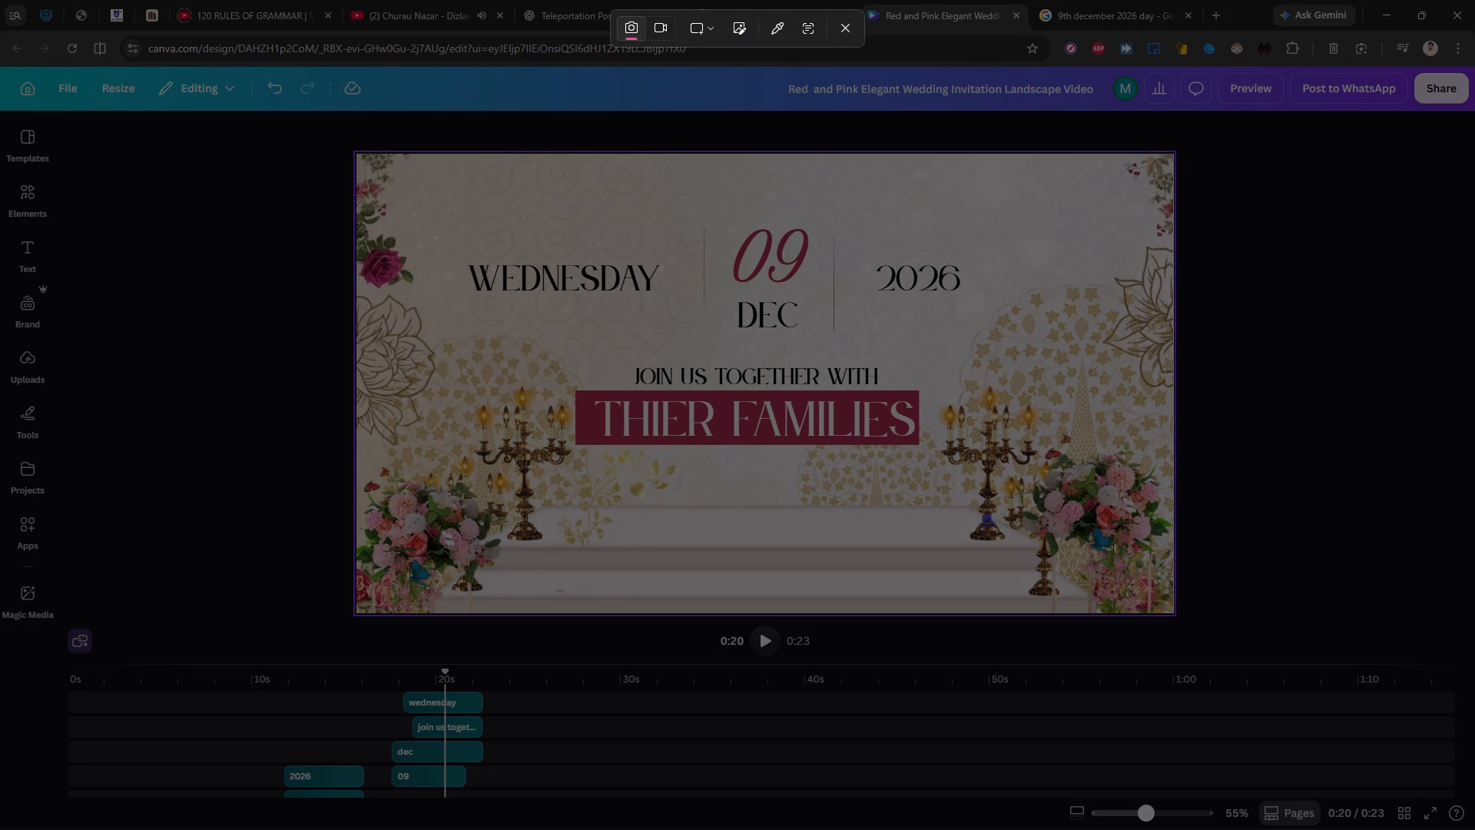
{"action": "left_click_drag", "start_coordinate": [514, 338], "coordinate": [1001, 515]}
{"action": "scroll", "coordinate": [794, 484], "scroll_direction": "right", "scroll_amount": 1}
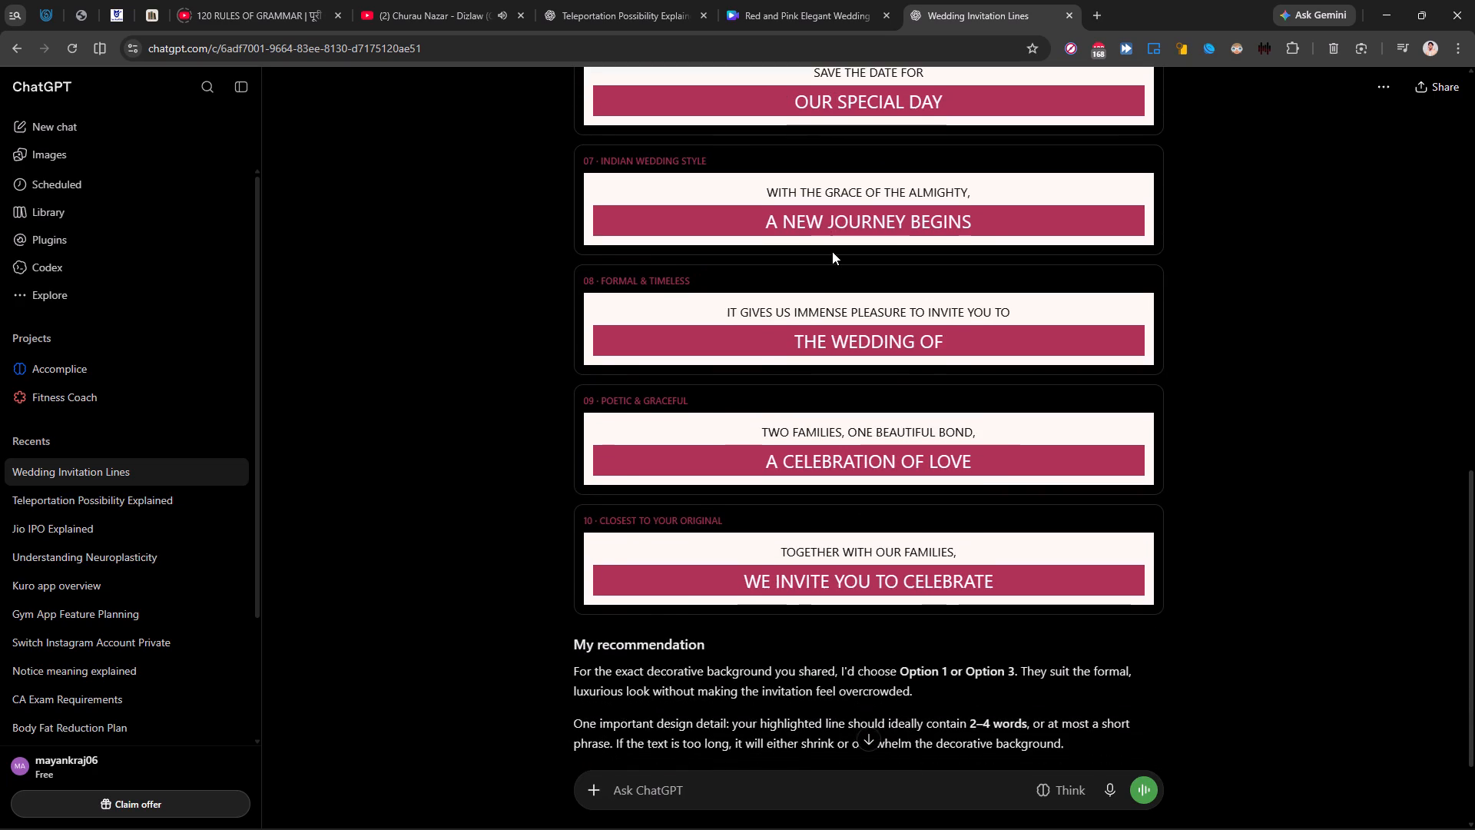
{"action": "scroll", "coordinate": [832, 251], "scroll_direction": "down", "scroll_amount": 1}
{"action": "scroll", "coordinate": [832, 251], "scroll_direction": "up", "scroll_amount": 4}
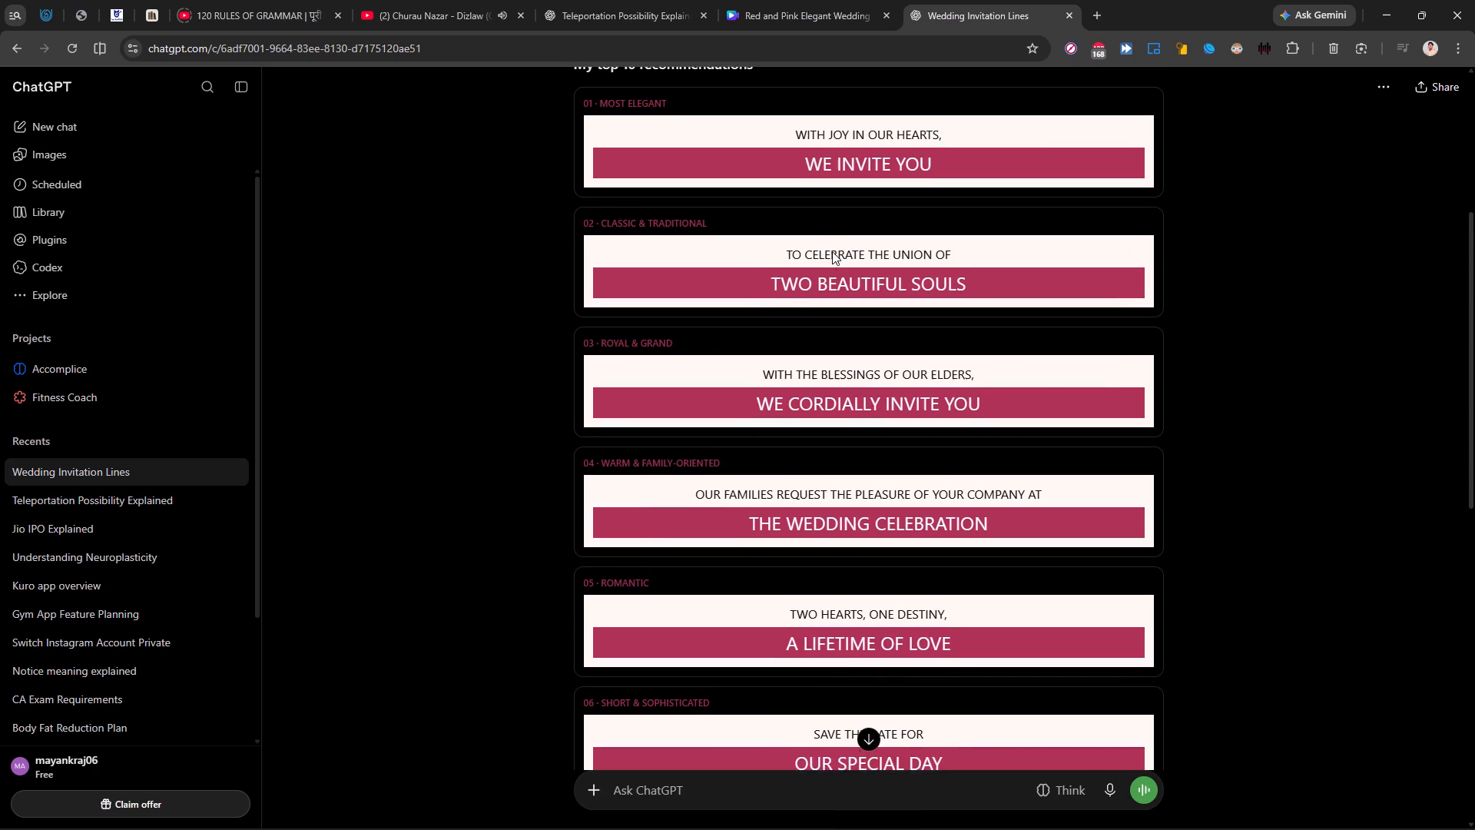
Extend "To celebrate" in the video's closing scene with "the union of", checking the wording against ChatGPT's second suggestion.
{"action": "scroll", "coordinate": [832, 251], "scroll_direction": "up", "scroll_amount": 1}
{"action": "left_click", "coordinate": [837, 0]}
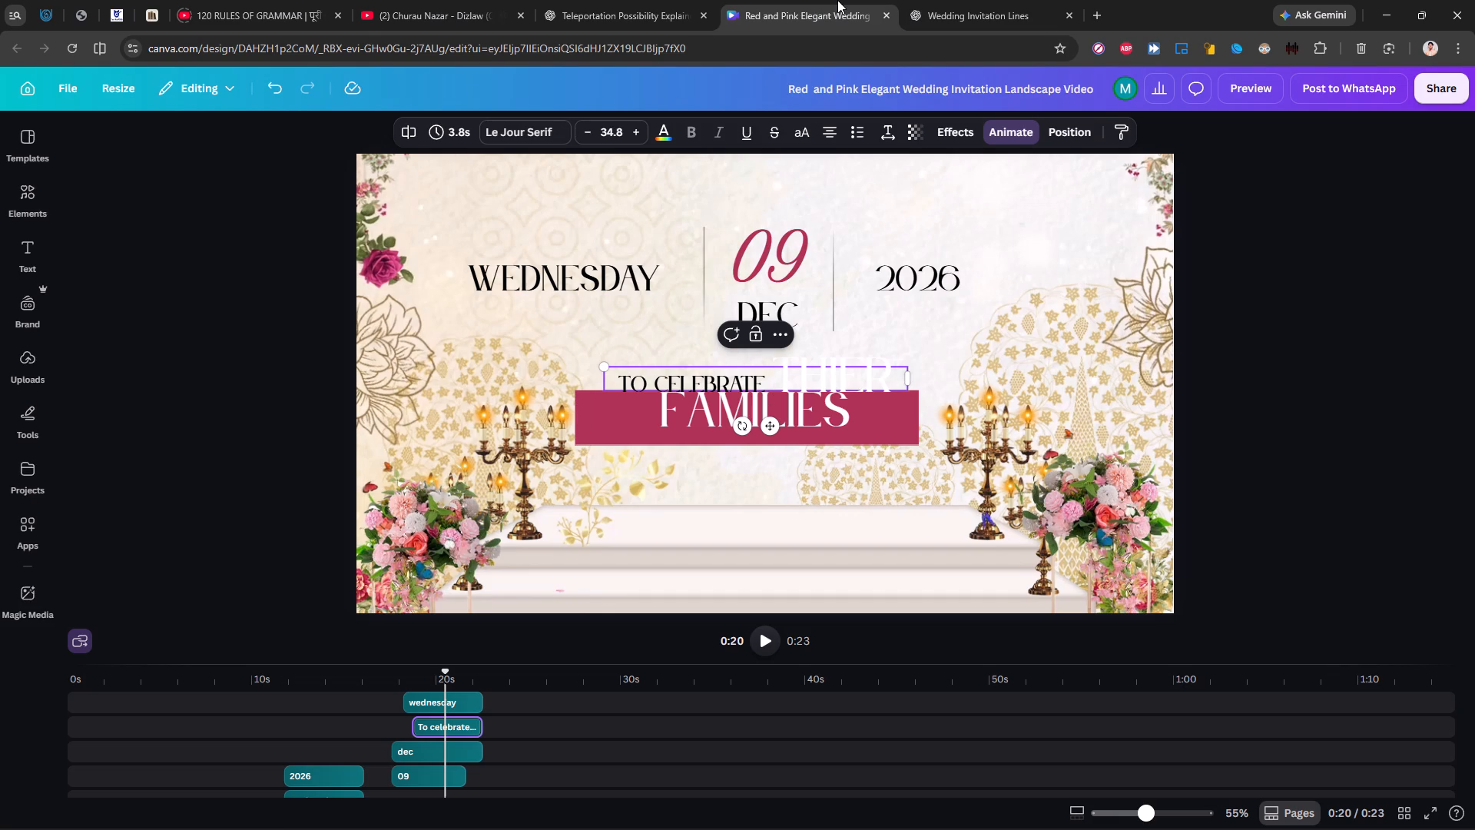
{"action": "type", "text": "the union"}
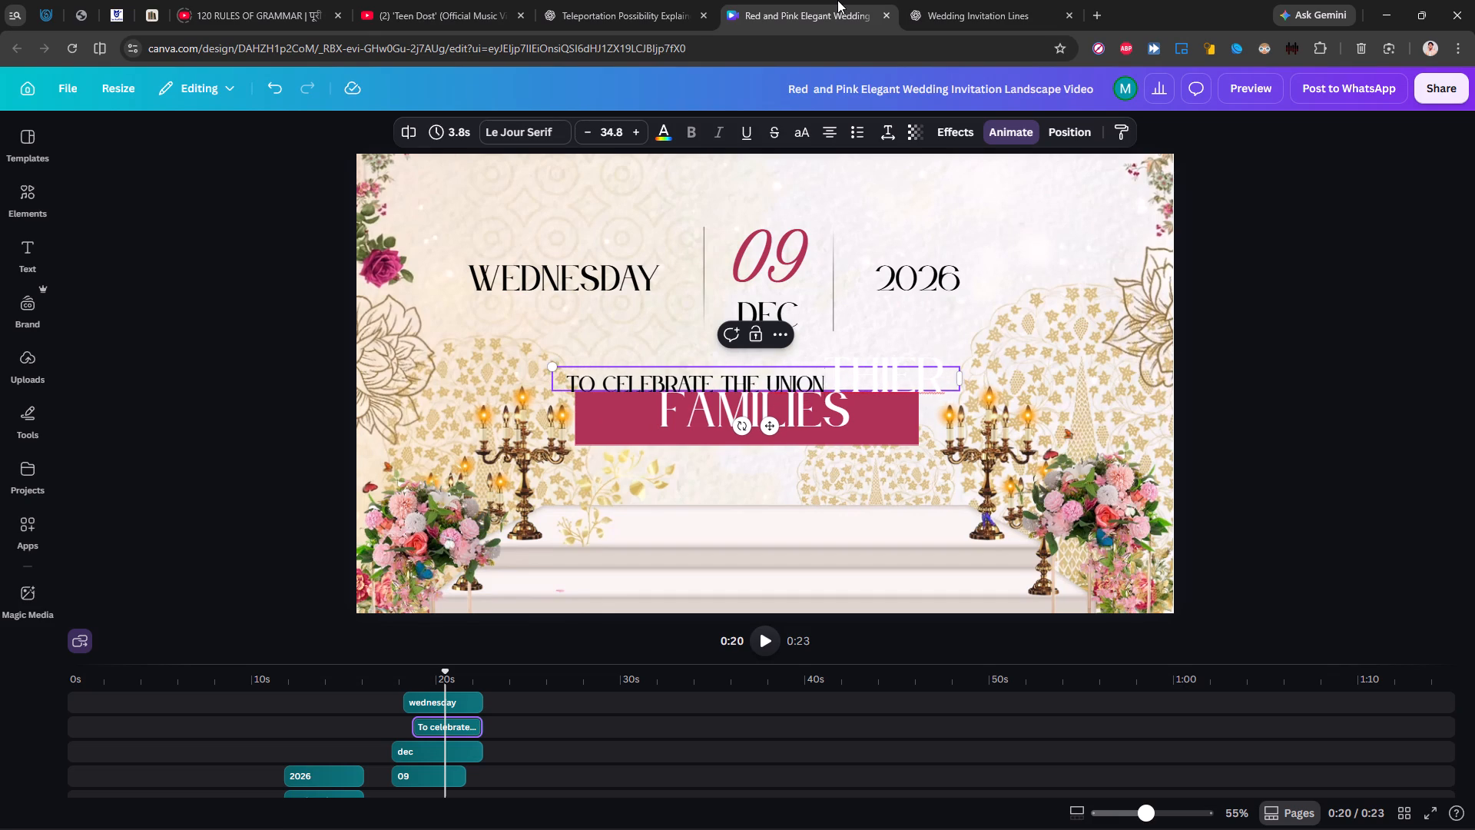
{"action": "left_click", "coordinate": [946, 0]}
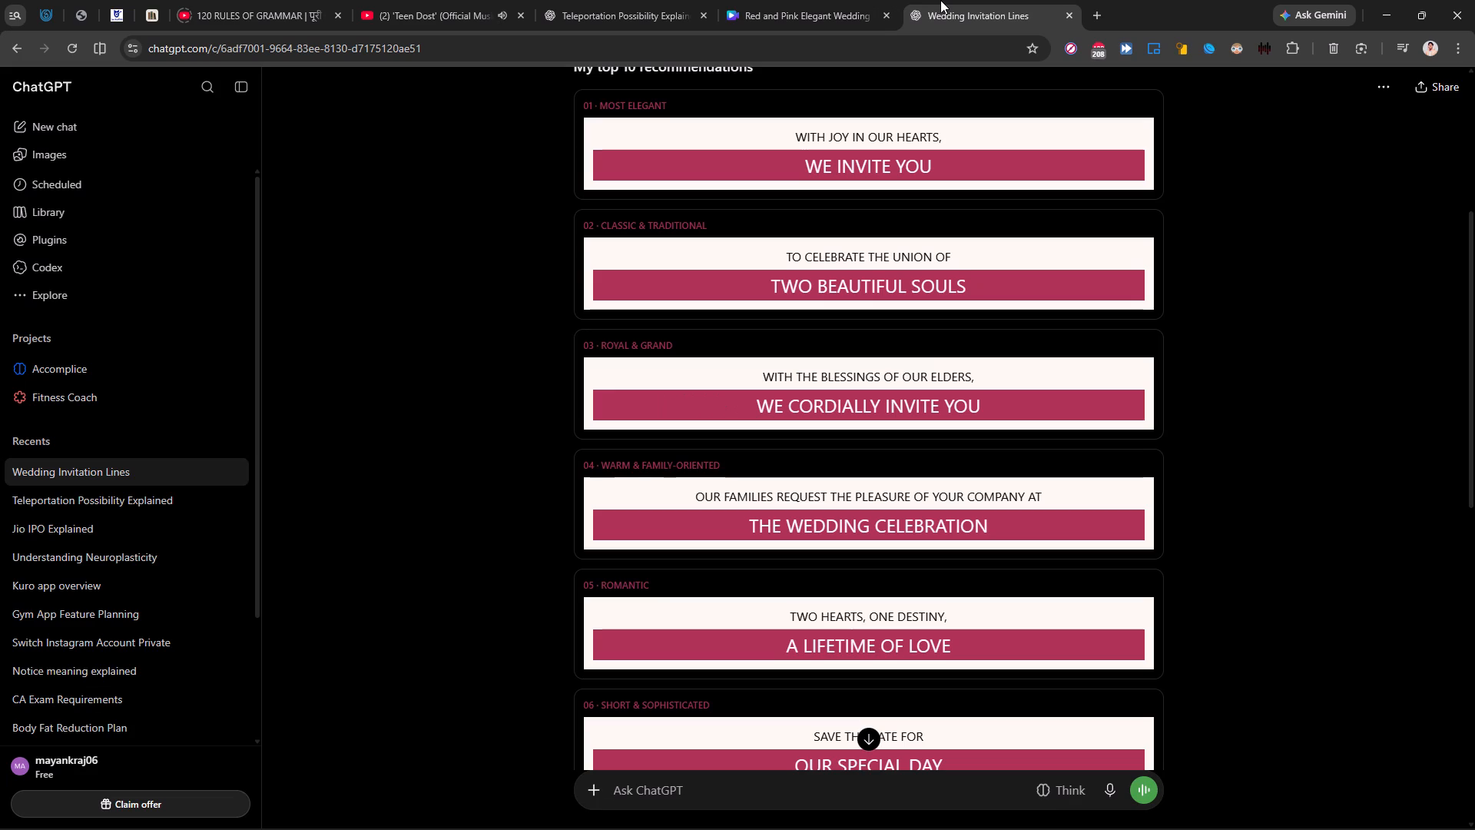
{"action": "left_click", "coordinate": [902, 0]}
{"action": "left_click", "coordinate": [845, 0]}
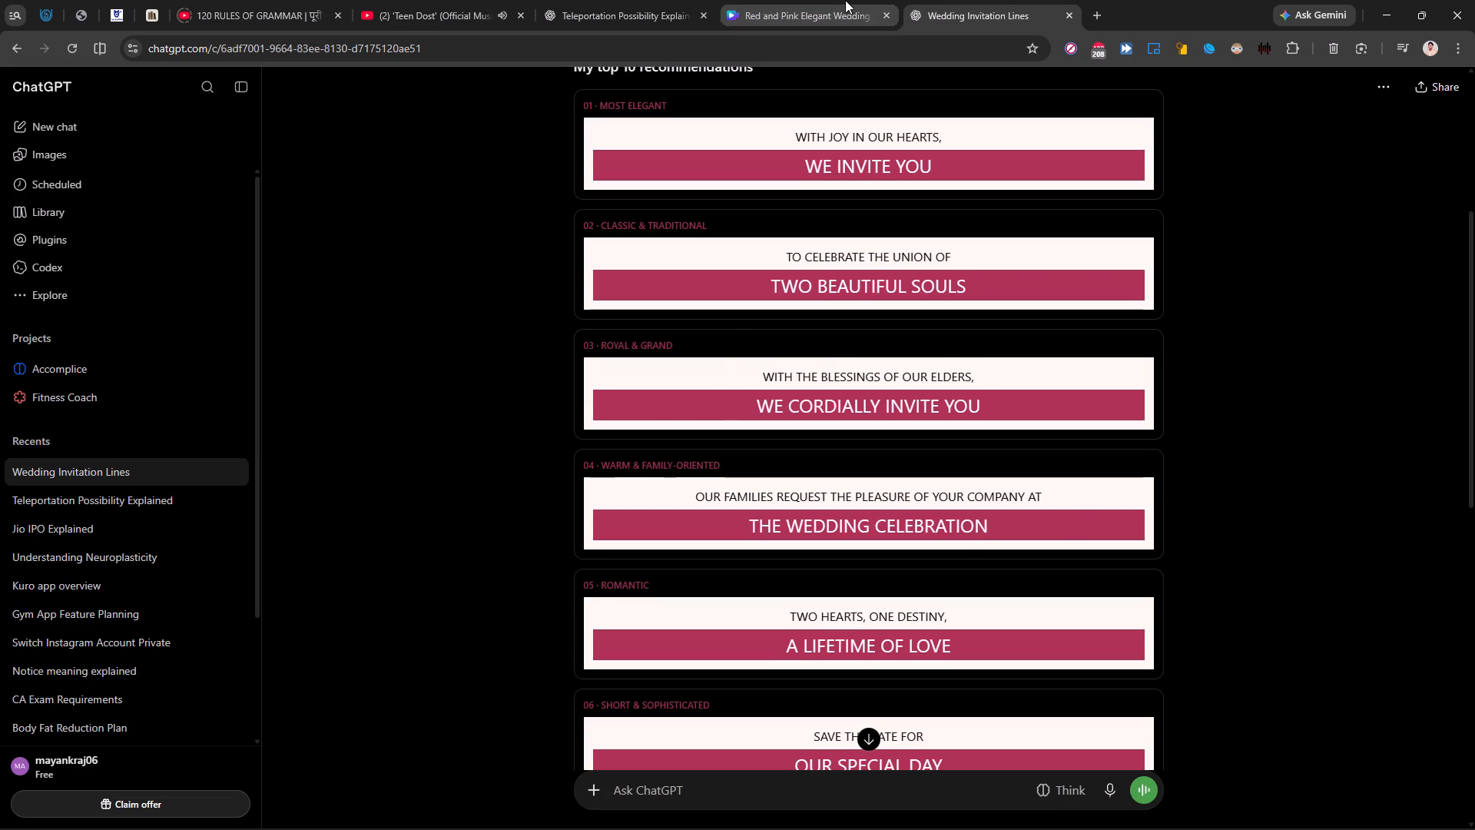
{"action": "key", "text": "space"}
{"action": "type", "text": "of"}
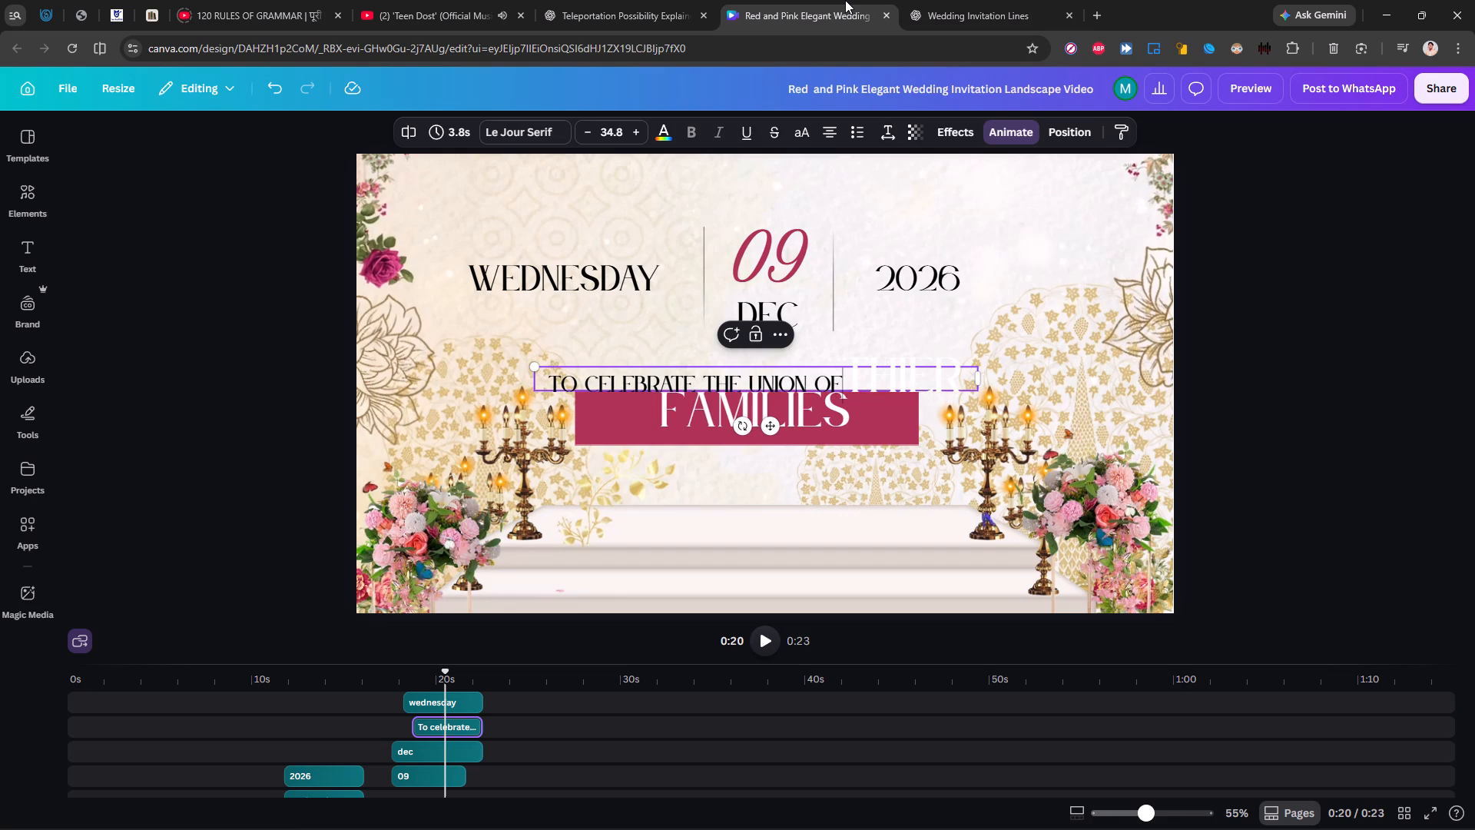
Replace the white word "THIER" after "To celebrate the union of" with "TWO BEAUTIFUL", checking it against the ChatGPT suggestion.
{"action": "double_click", "coordinate": [893, 374]}
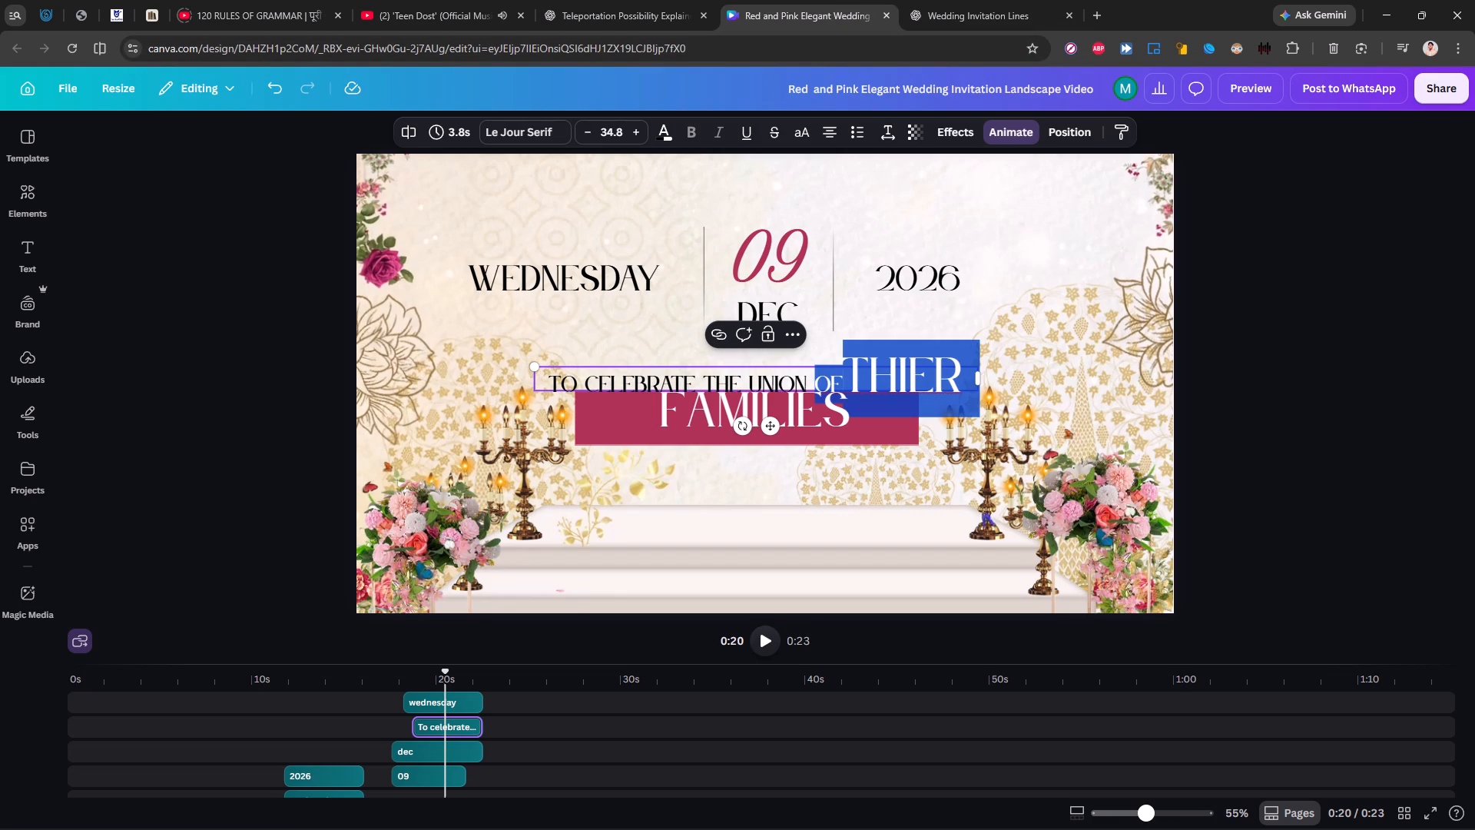
{"action": "key", "text": "Right"}
{"action": "key", "text": "Right"}
{"action": "key", "text": "Right"}
{"action": "key", "text": "Right"}
{"action": "key", "text": "Right"}
{"action": "key", "text": "Right"}
{"action": "key", "text": "Right"}
{"action": "key", "text": "Right"}
{"action": "key", "text": "Right"}
{"action": "key", "text": "Right"}
{"action": "key", "text": "Right"}
{"action": "key", "text": "Right"}
{"action": "key", "text": "Right"}
{"action": "key", "text": "Right"}
{"action": "key", "text": "Right"}
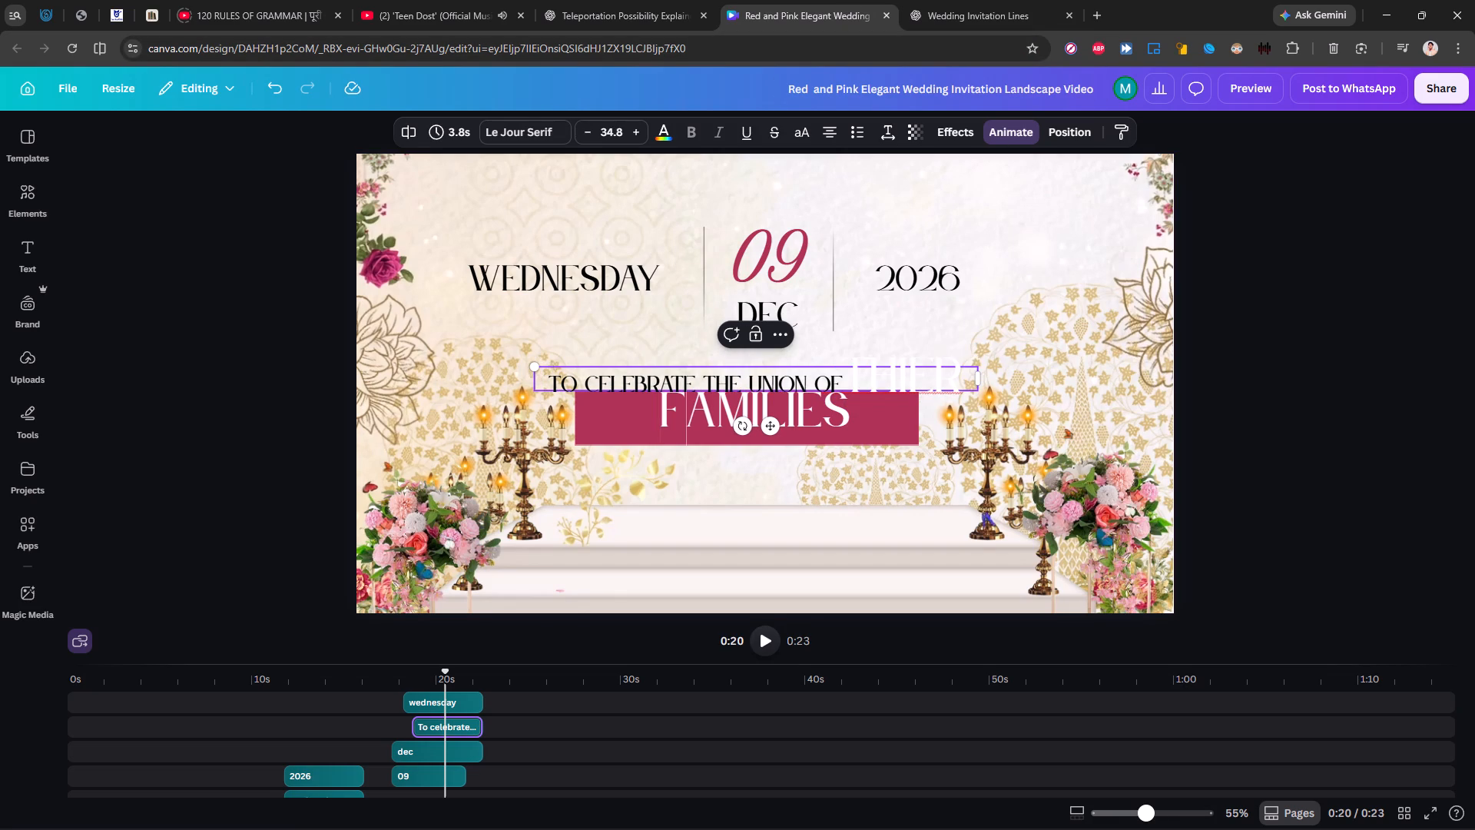
{"action": "key", "text": "Left"}
{"action": "key", "text": "Left"}
{"action": "key", "text": "Left"}
{"action": "key", "text": "Left"}
{"action": "key", "text": "Left"}
{"action": "key", "text": "Left"}
{"action": "key", "text": "Left"}
{"action": "key", "text": "Left"}
{"action": "key", "text": "Left"}
{"action": "key", "text": "Left"}
{"action": "key", "text": "Right"}
{"action": "key", "text": "Right"}
{"action": "left_click_drag", "start_coordinate": [850, 383], "coordinate": [962, 383]}
{"action": "left_click", "coordinate": [1009, 0]}
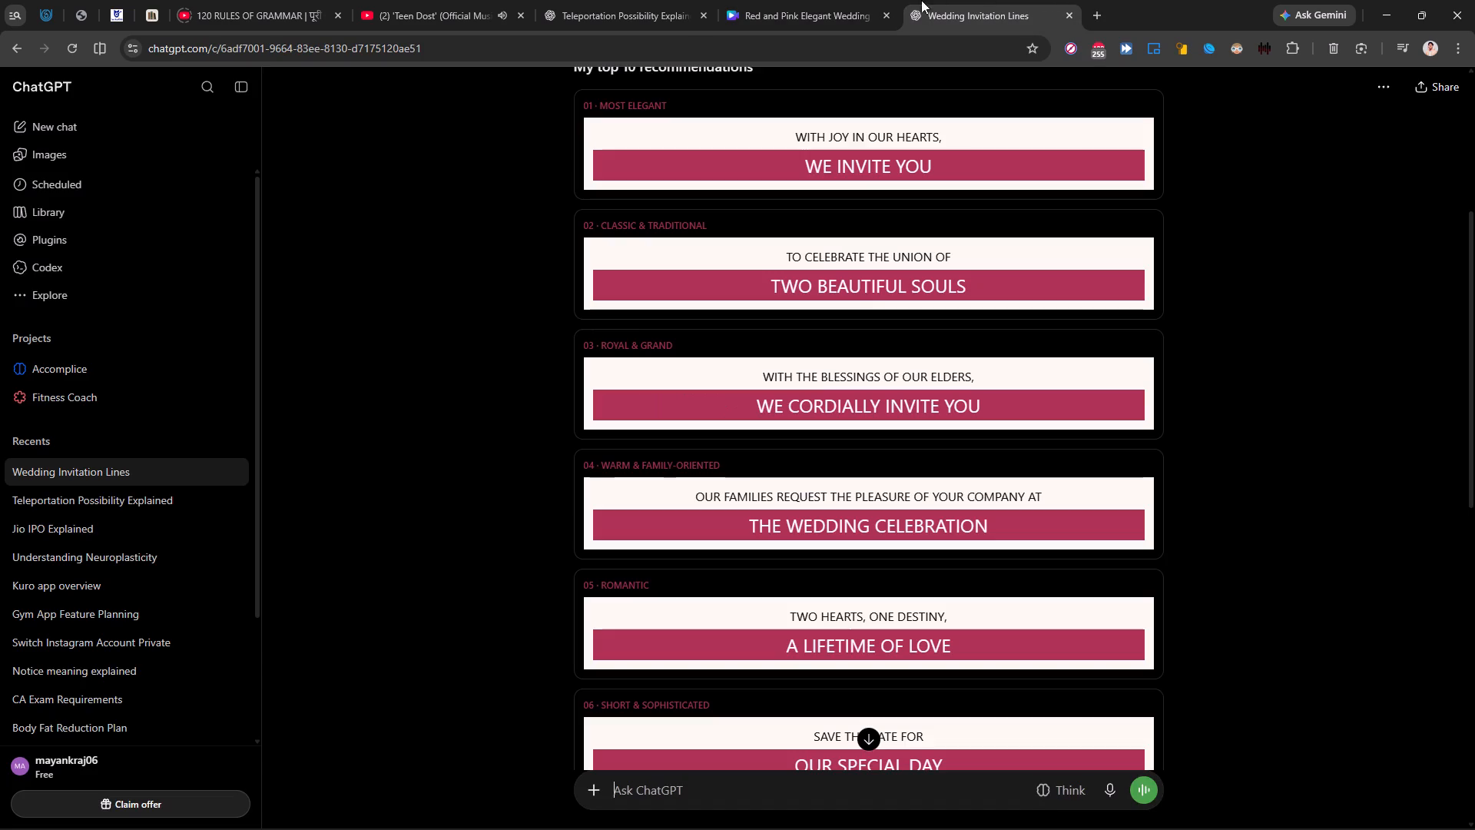
{"action": "left_click", "coordinate": [865, 0]}
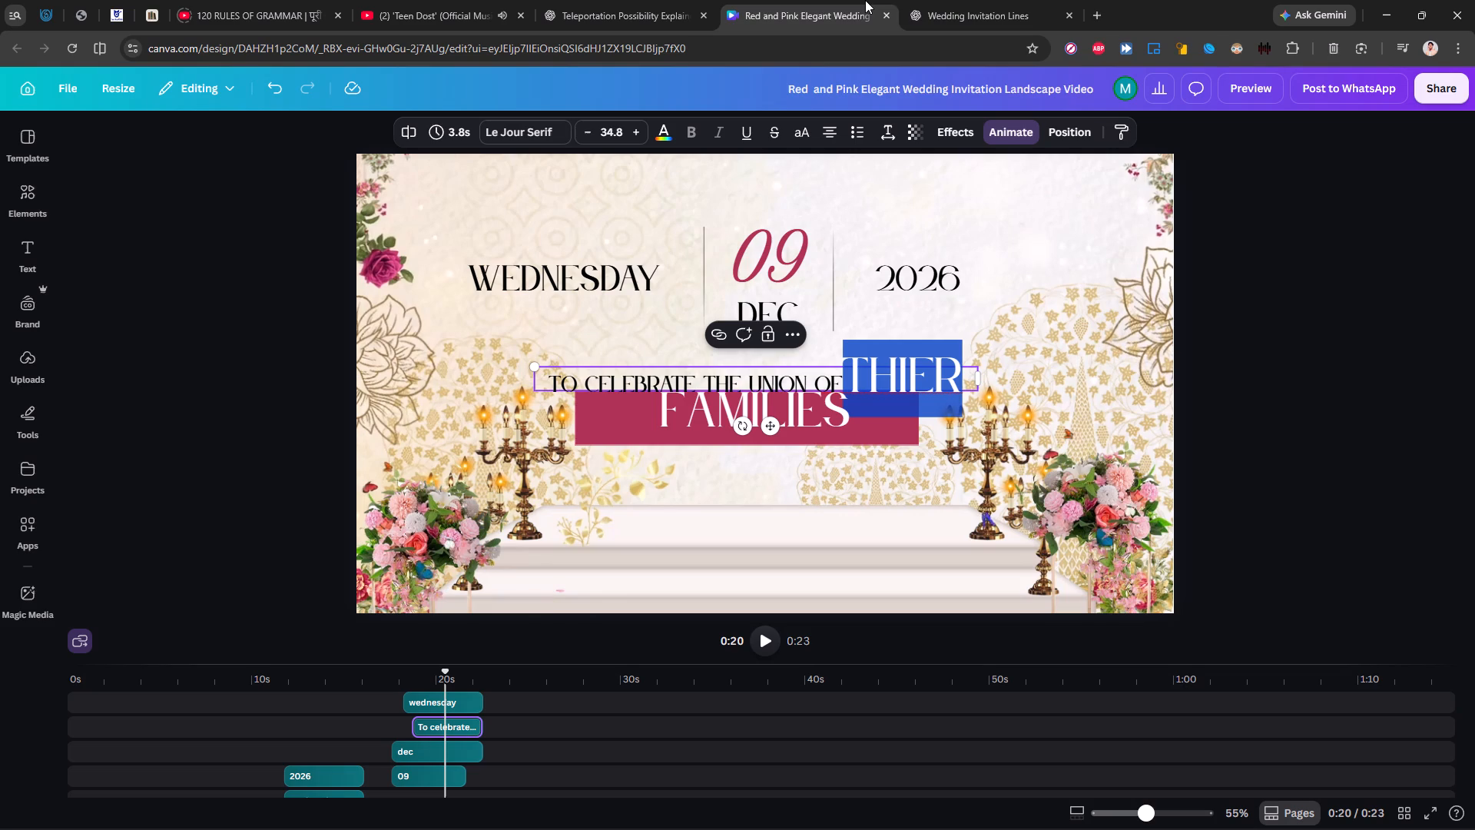
{"action": "type", "text": "TWO"}
{"action": "key", "text": "space"}
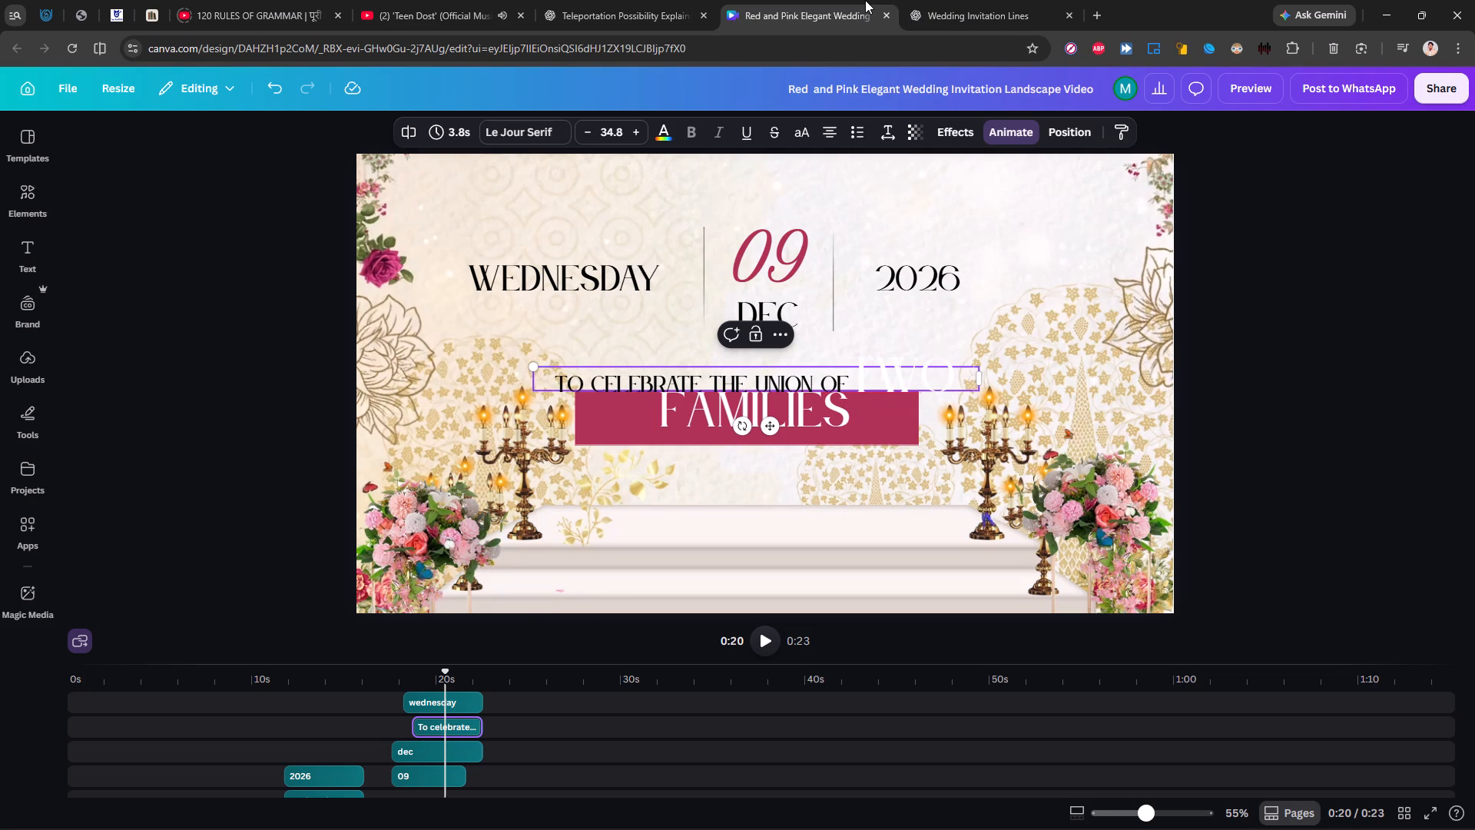
{"action": "type", "text": "BEAU"}
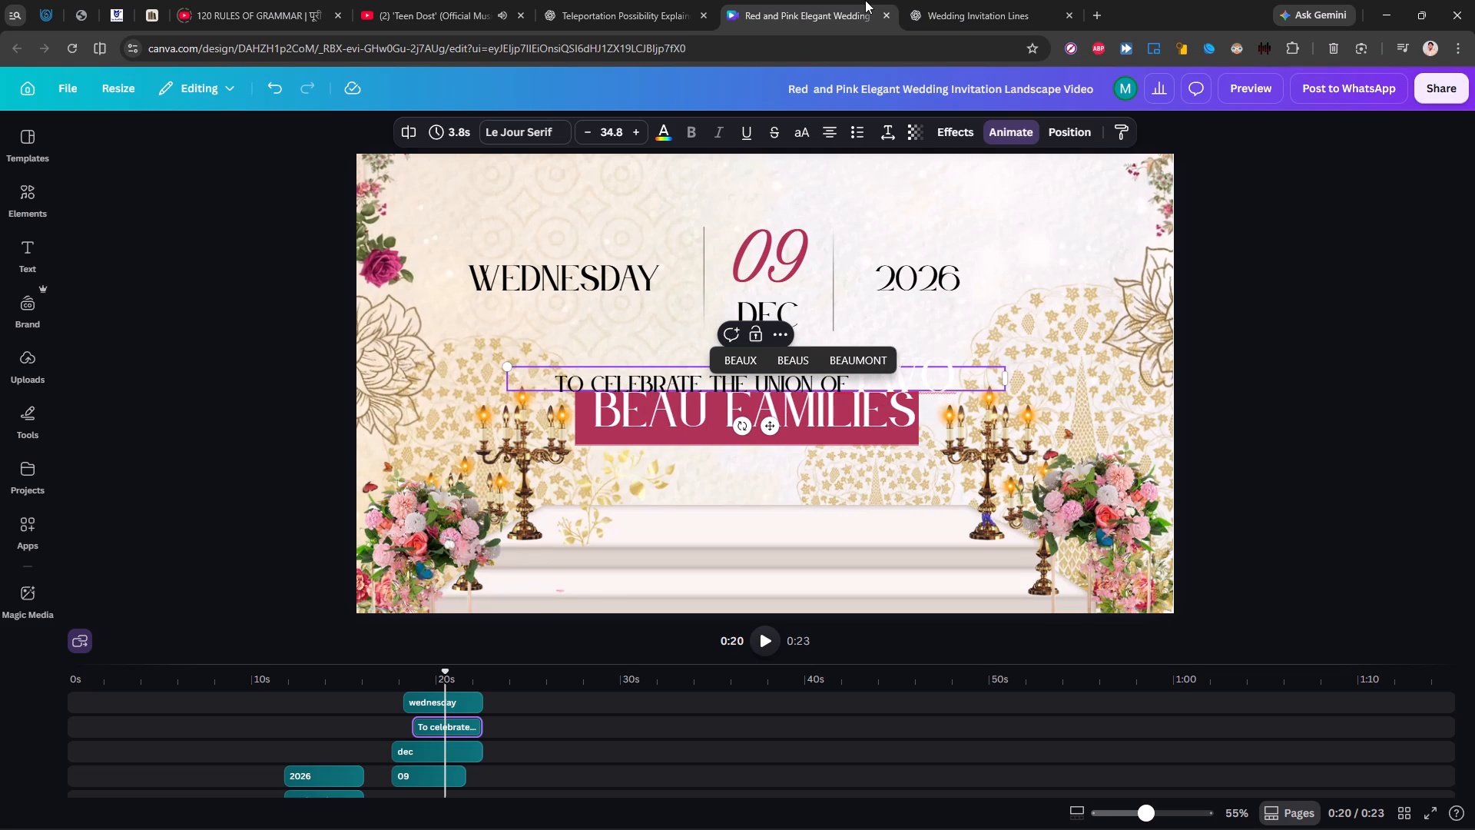
{"action": "type", "text": "TIFUL"}
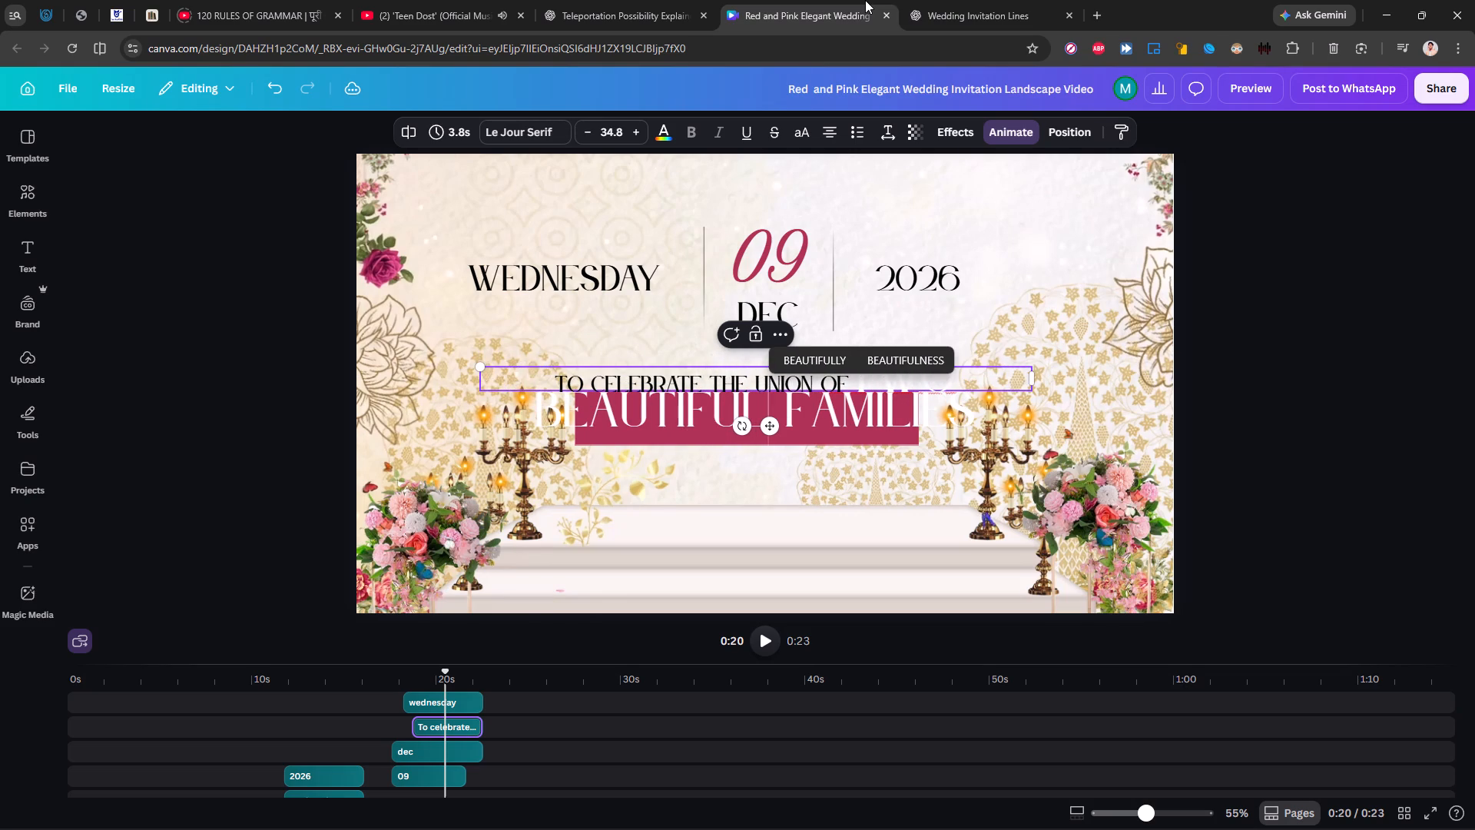
Replace the word "FAMILIES" after "BEAUTIFUL" with "SOULS".
{"action": "key", "text": "Right"}
{"action": "key", "text": "Right"}
{"action": "key", "text": "Right"}
{"action": "key", "text": "Right"}
{"action": "key", "text": "Right"}
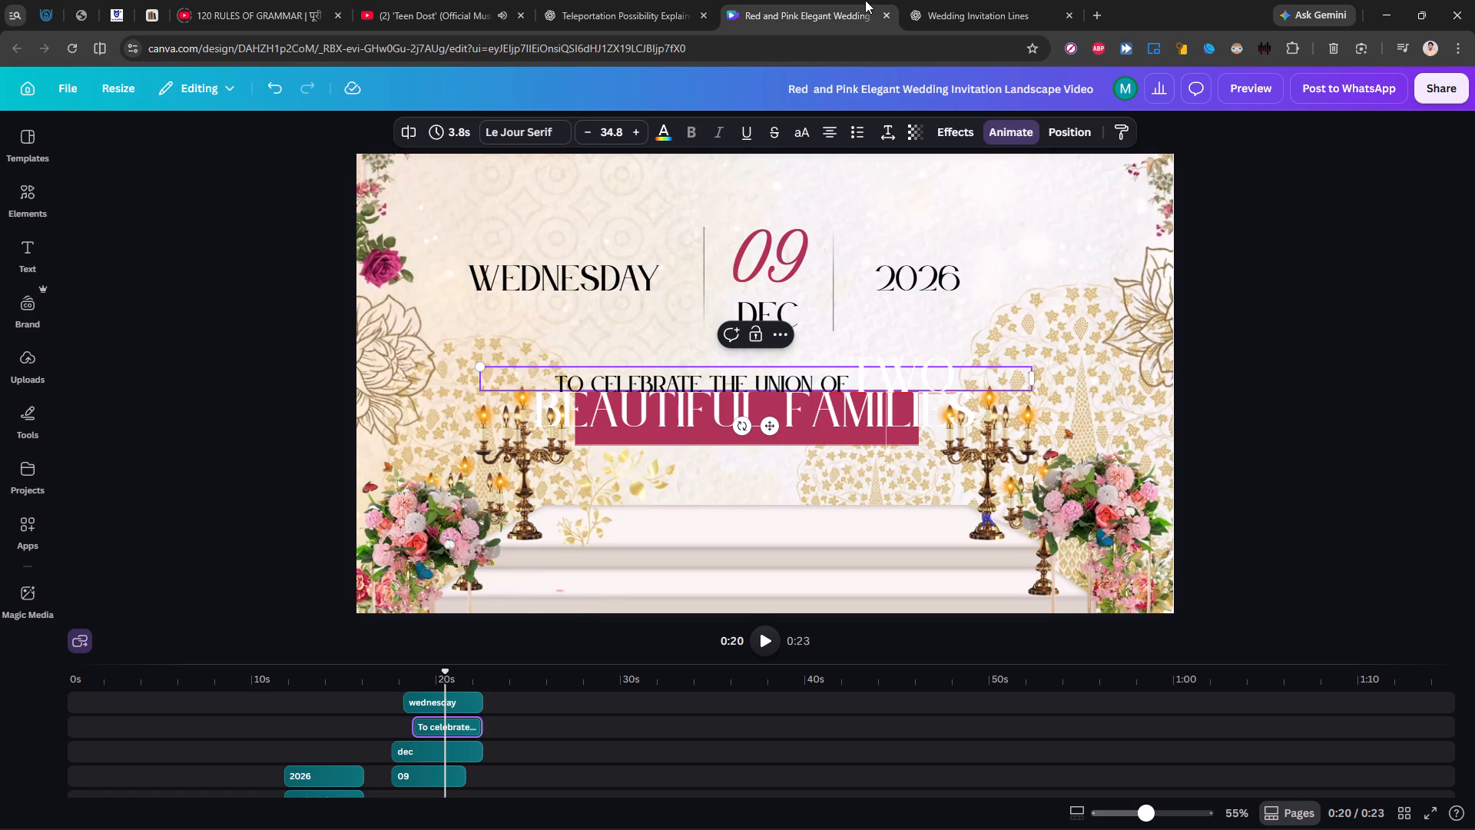
{"action": "key", "text": "Right"}
{"action": "key", "text": "Right"}
{"action": "key", "text": "Right"}
{"action": "key", "text": "BackSpace"}
{"action": "key", "text": "BackSpace"}
{"action": "key", "text": "BackSpace"}
{"action": "key", "text": "BackSpace"}
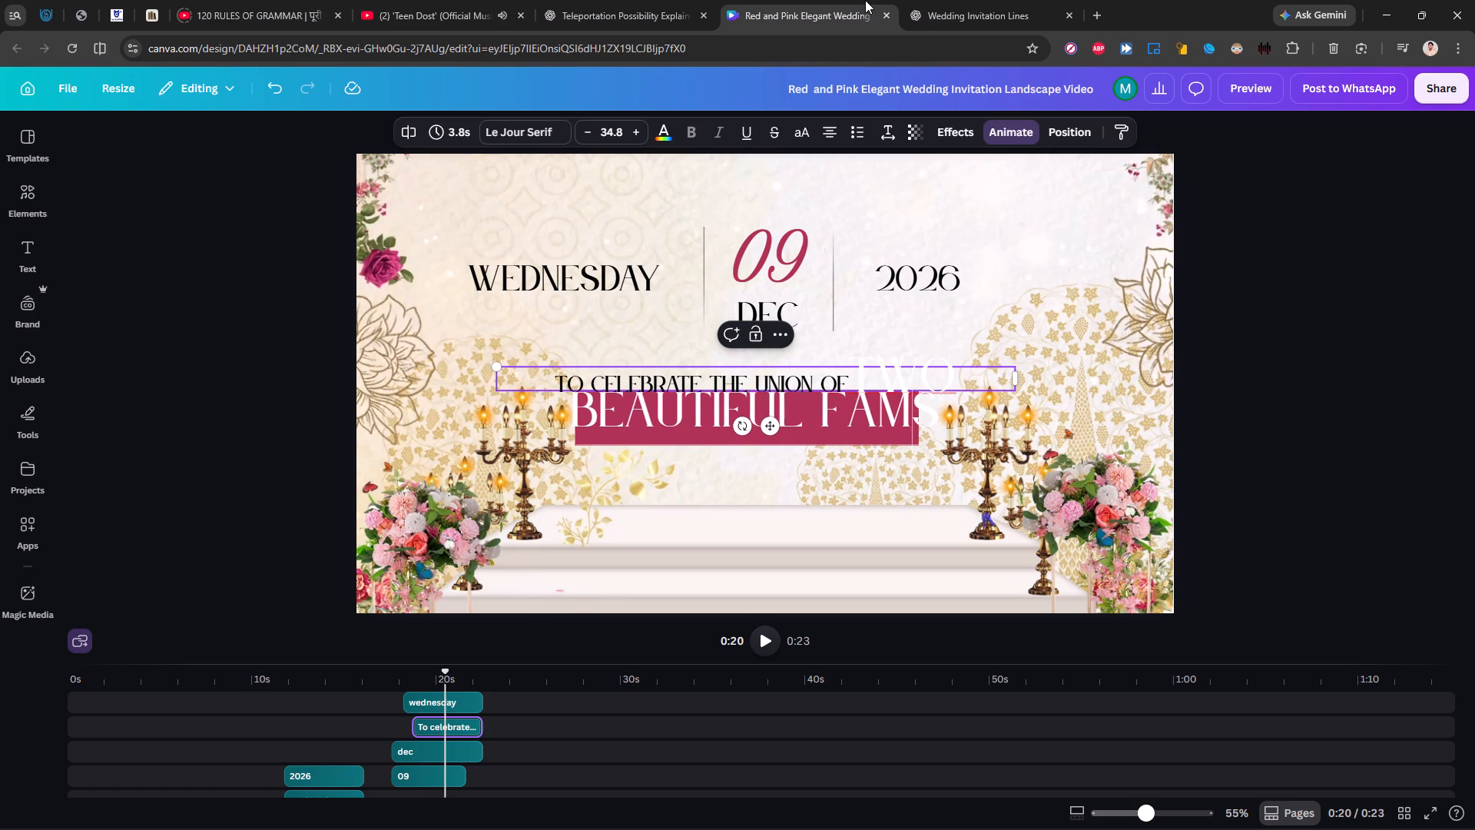
{"action": "key", "text": "Right"}
{"action": "key", "text": "Right"}
{"action": "key", "text": "BackSpace"}
{"action": "key", "text": "BackSpace"}
{"action": "key", "text": "BackSpace"}
{"action": "key", "text": "BackSpace"}
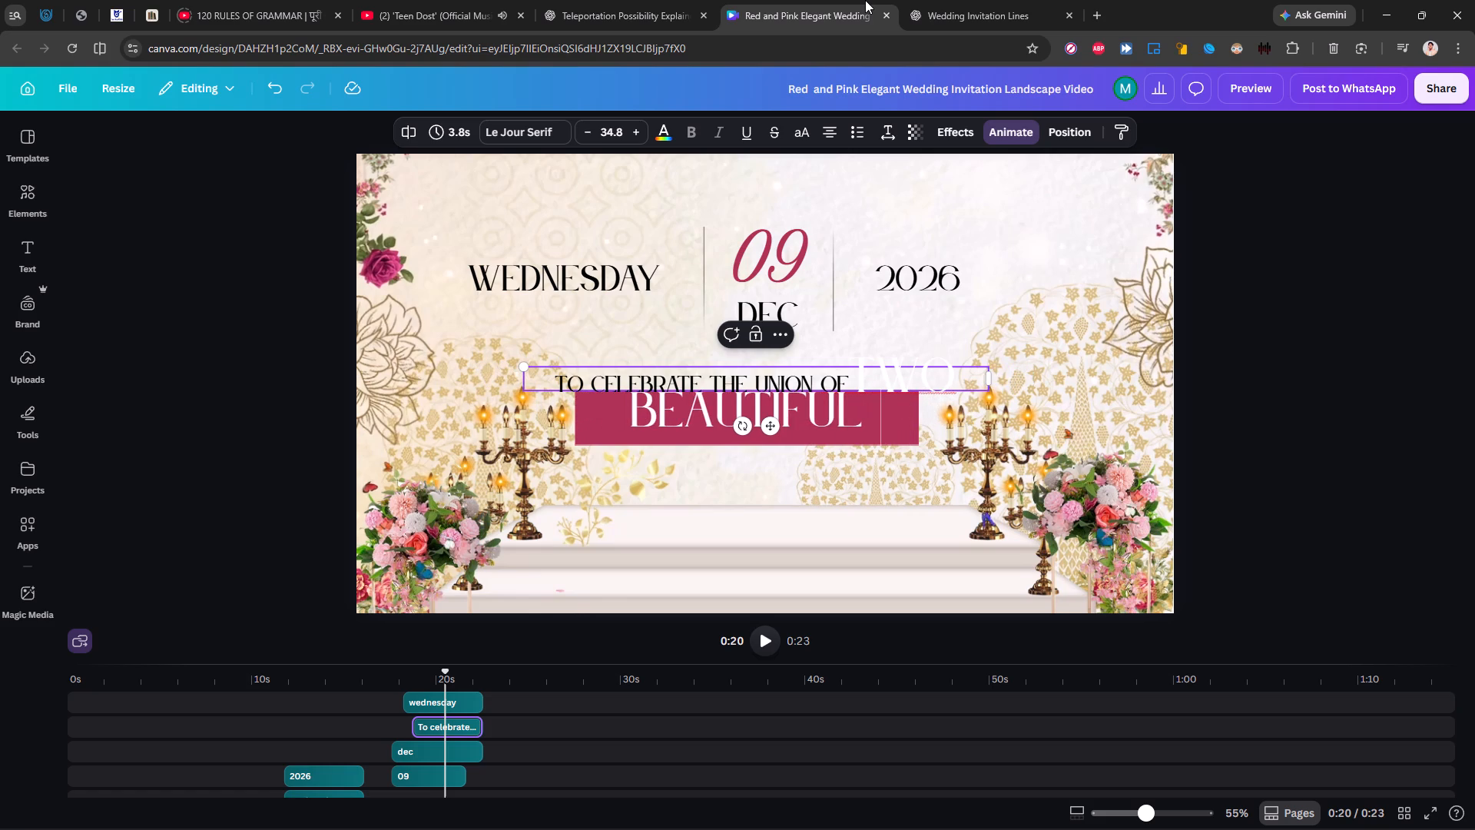
{"action": "type", "text": "SOULS"}
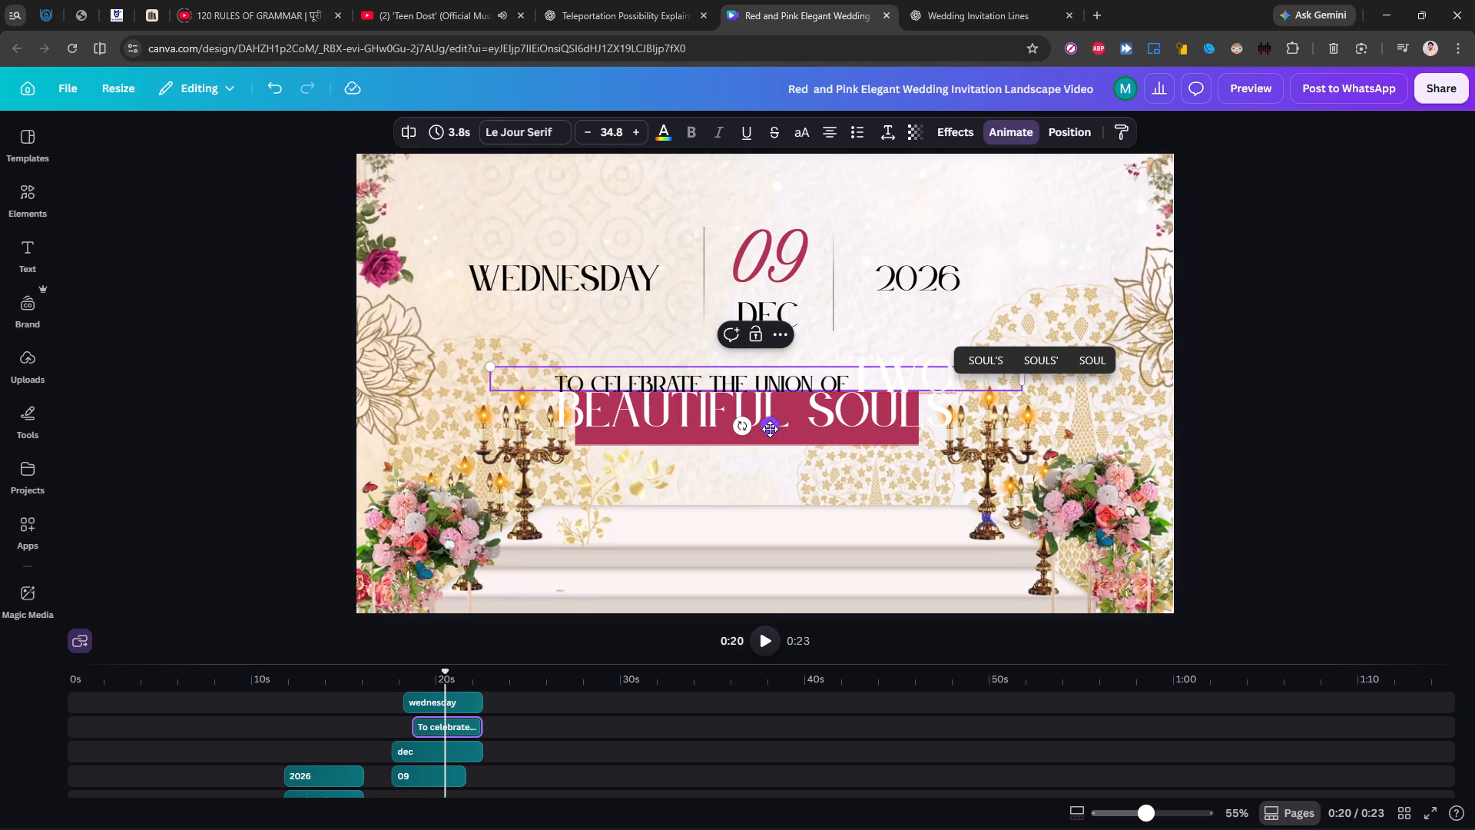
Move the text line above the crimson banner and insert a space between "OF" and "TWO".
{"action": "left_click_drag", "start_coordinate": [770, 429], "coordinate": [790, 450]}
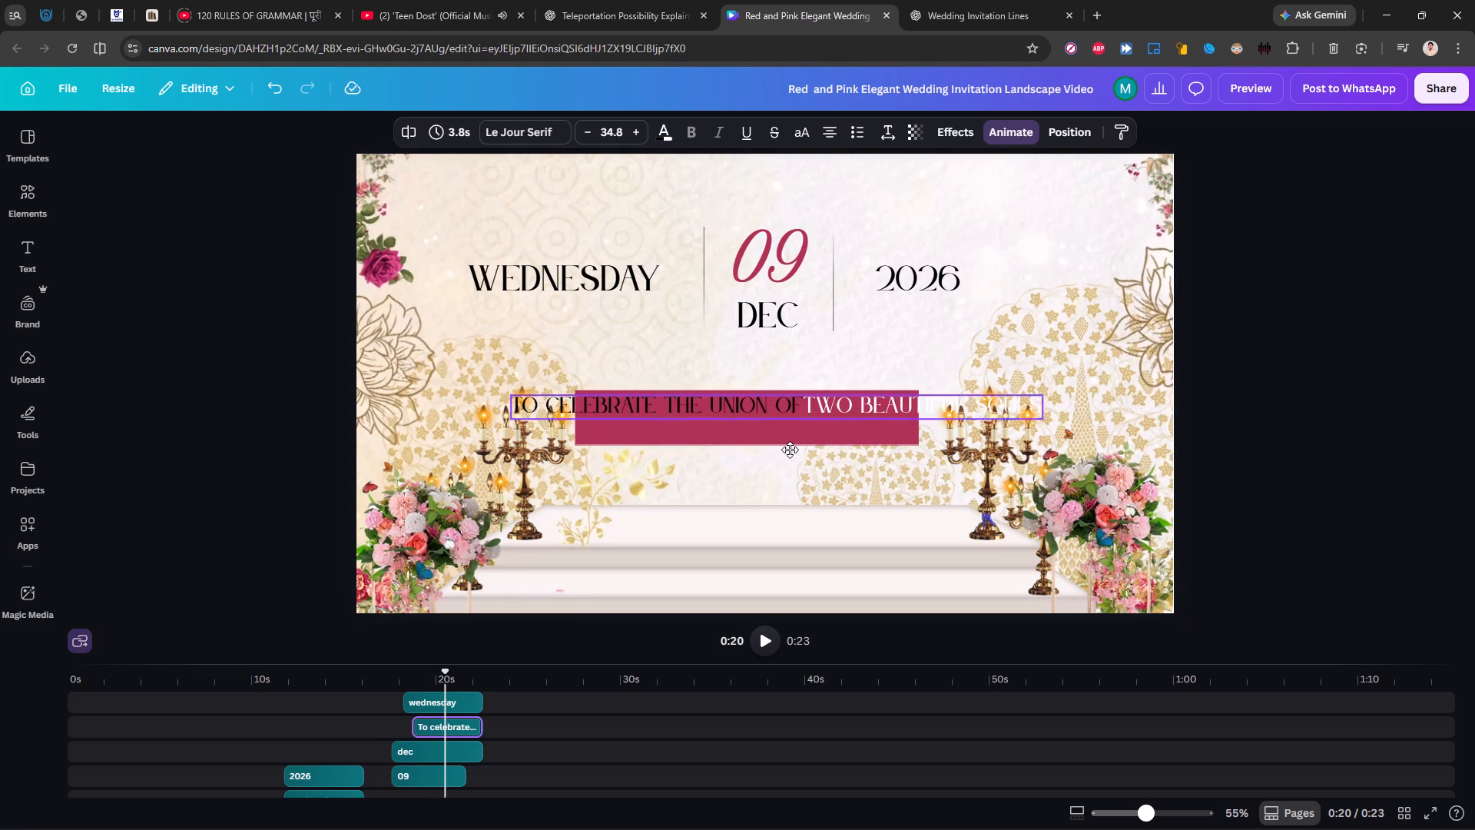
{"action": "left_click_drag", "start_coordinate": [790, 450], "coordinate": [872, 432]}
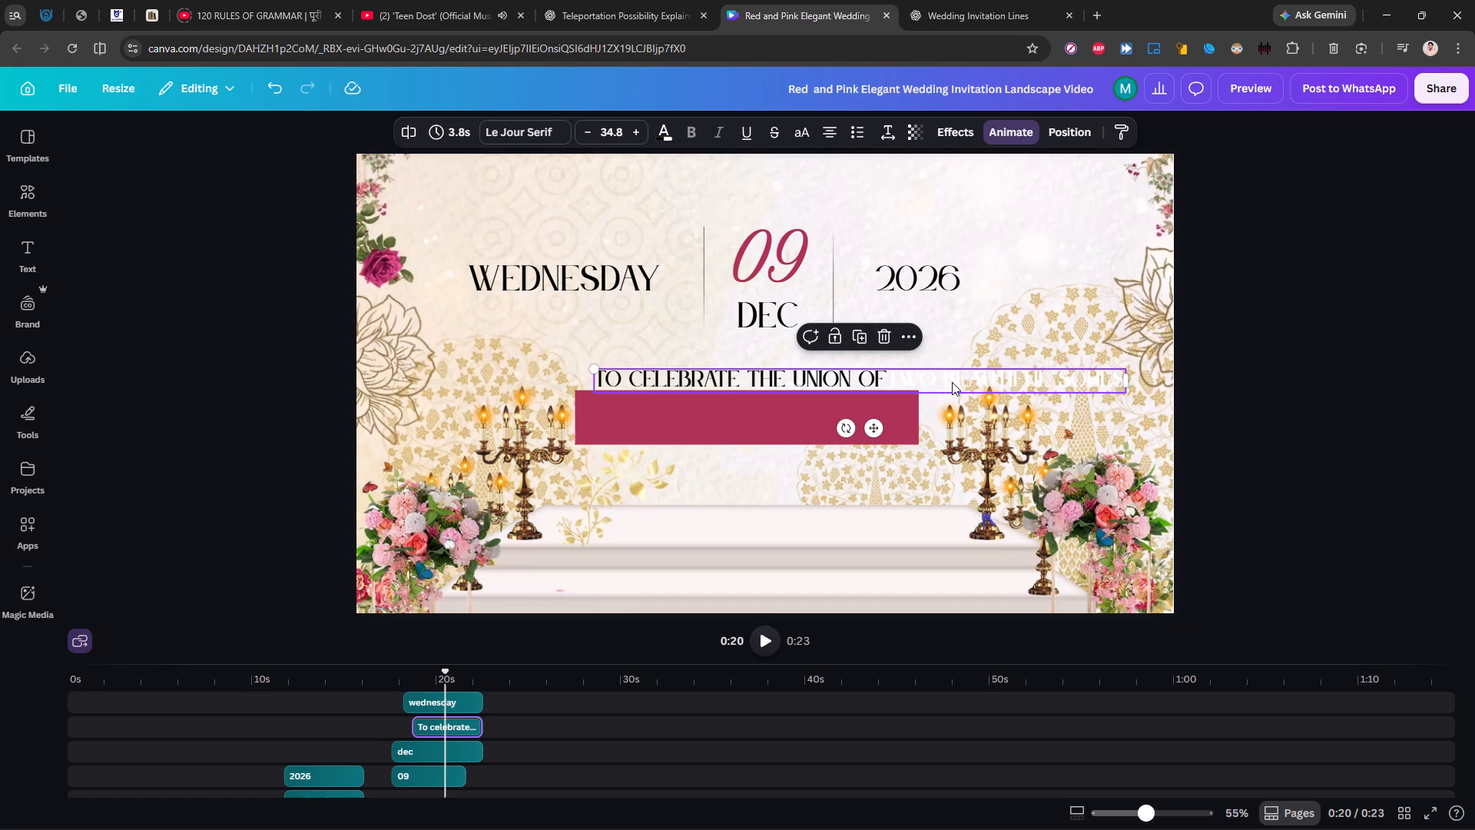
{"action": "double_click", "coordinate": [952, 382]}
{"action": "double_click", "coordinate": [913, 380]}
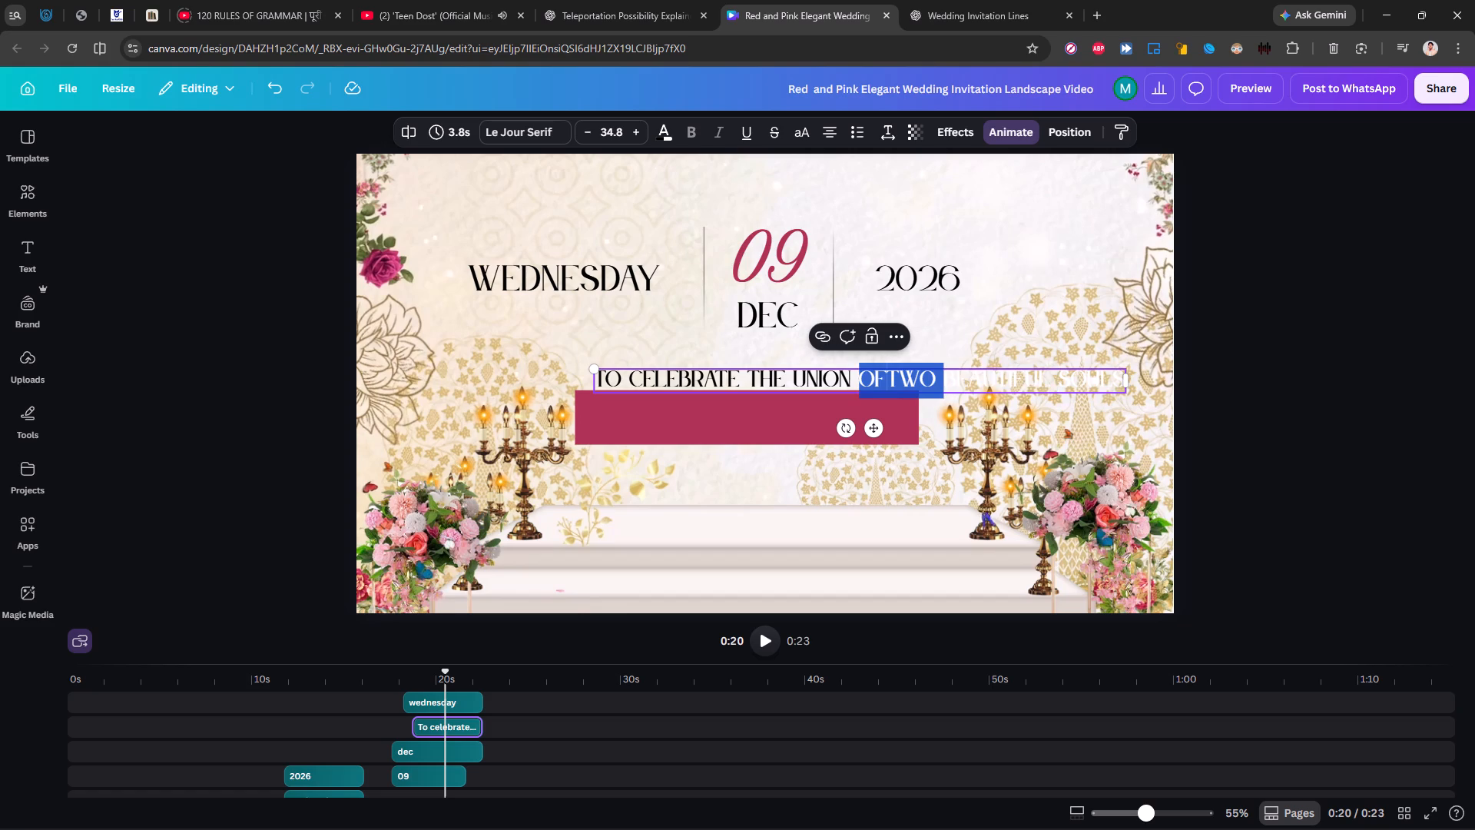
{"action": "left_click", "coordinate": [883, 377]}
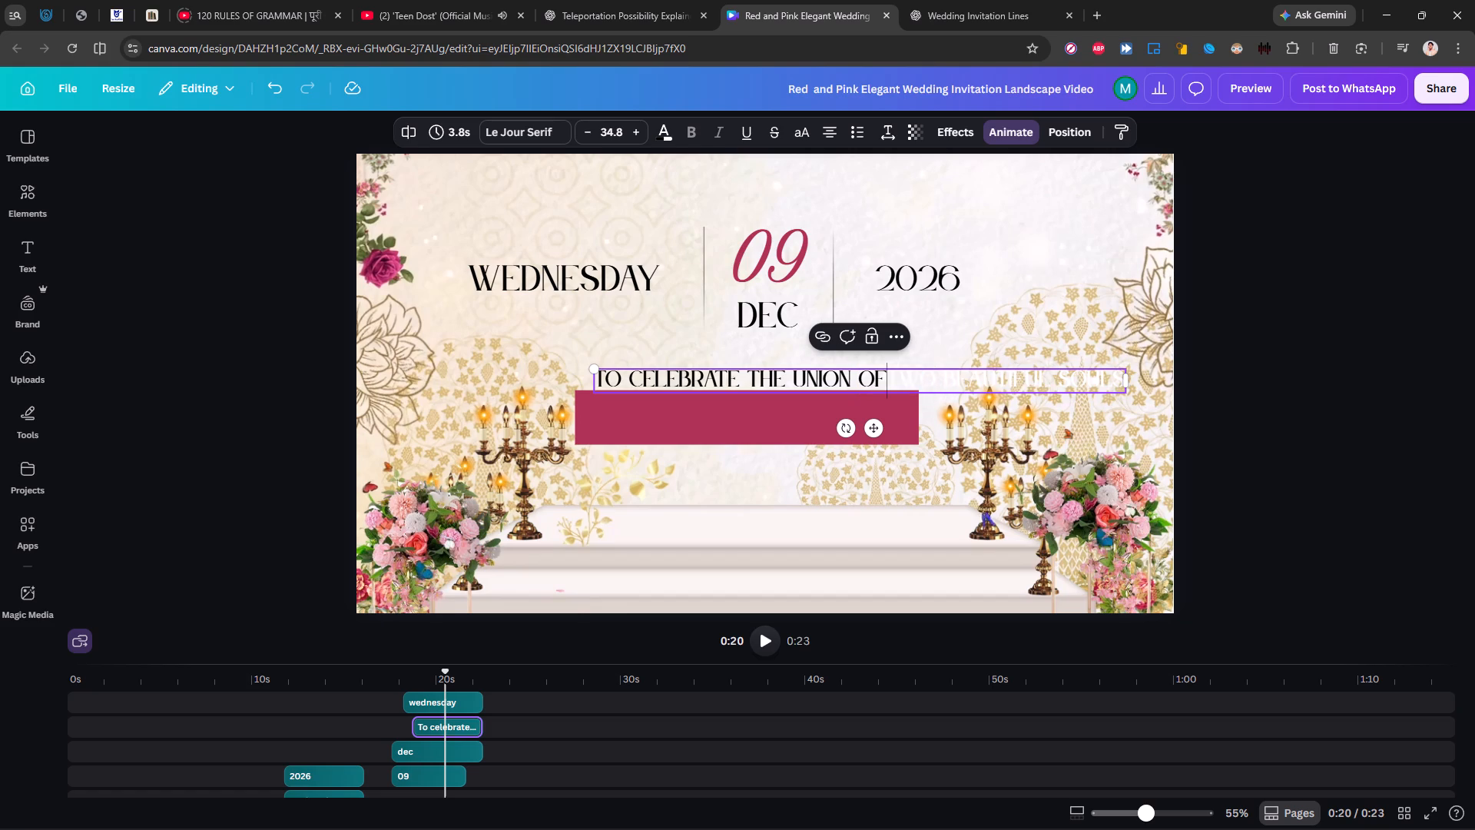
{"action": "key", "text": "space"}
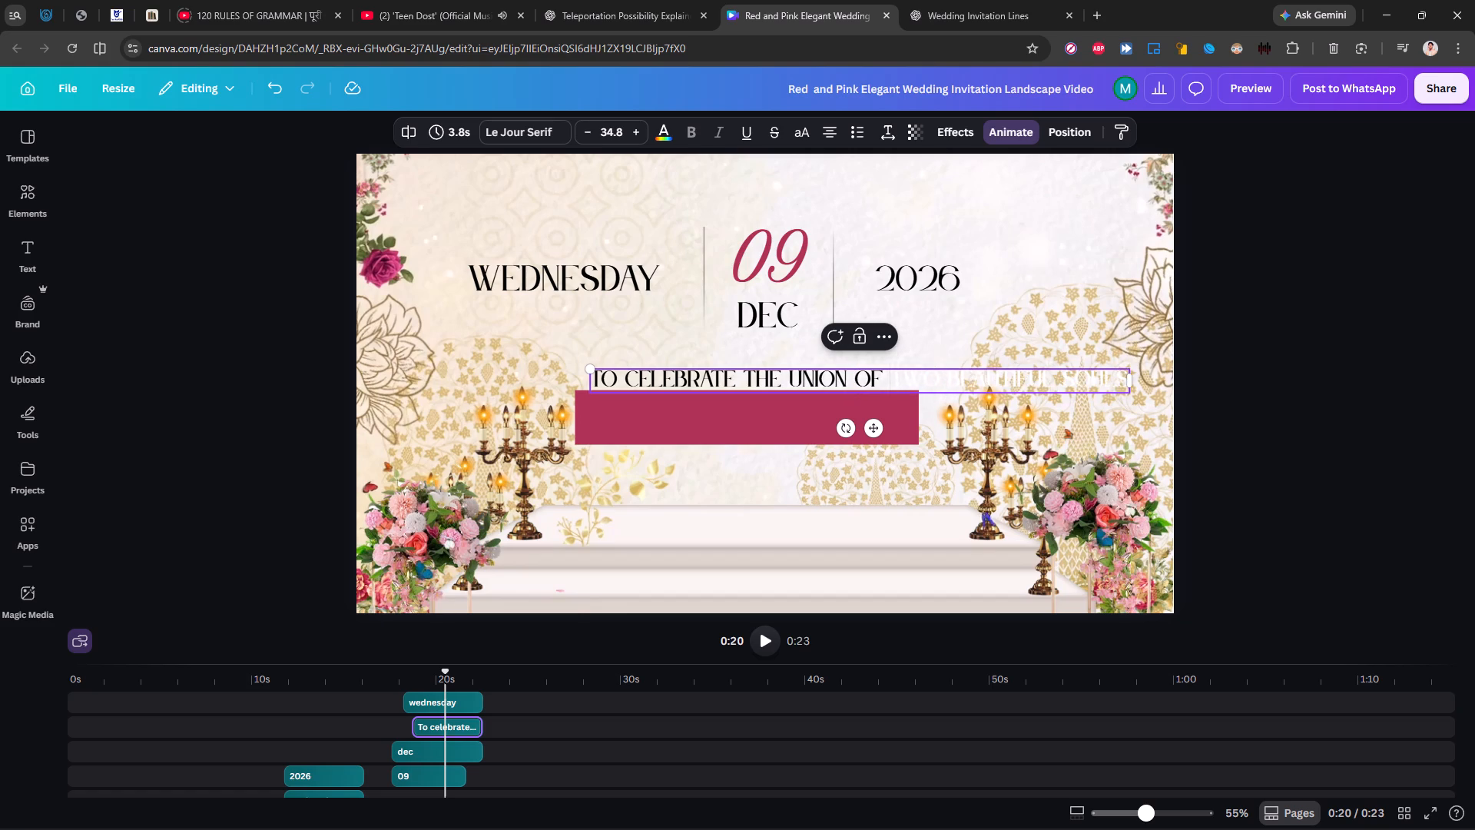
Cut the words "TWO BEAUTIFUL SOULS" out of the line, leaving only "To celebrate the union of".
{"action": "key", "text": "shift+Right"}
{"action": "key", "text": "shift+Right"}
{"action": "key", "text": "shift+Right"}
{"action": "key", "text": "shift+Right"}
{"action": "key", "text": "shift+Right"}
{"action": "key", "text": "shift+Right"}
{"action": "key", "text": "shift+Right"}
{"action": "key", "text": "shift+Right"}
{"action": "key", "text": "shift+Right"}
{"action": "key", "text": "shift+Right"}
{"action": "key", "text": "shift+Right"}
{"action": "key", "text": "shift+Right"}
{"action": "key", "text": "shift+Right"}
{"action": "key", "text": "shift+Right"}
{"action": "key", "text": "shift+Right"}
{"action": "key", "text": "shift+Right"}
{"action": "key", "text": "shift+Right"}
{"action": "key", "text": "shift+Right"}
{"action": "key", "text": "shift+Right"}
{"action": "key", "text": "shift+Right"}
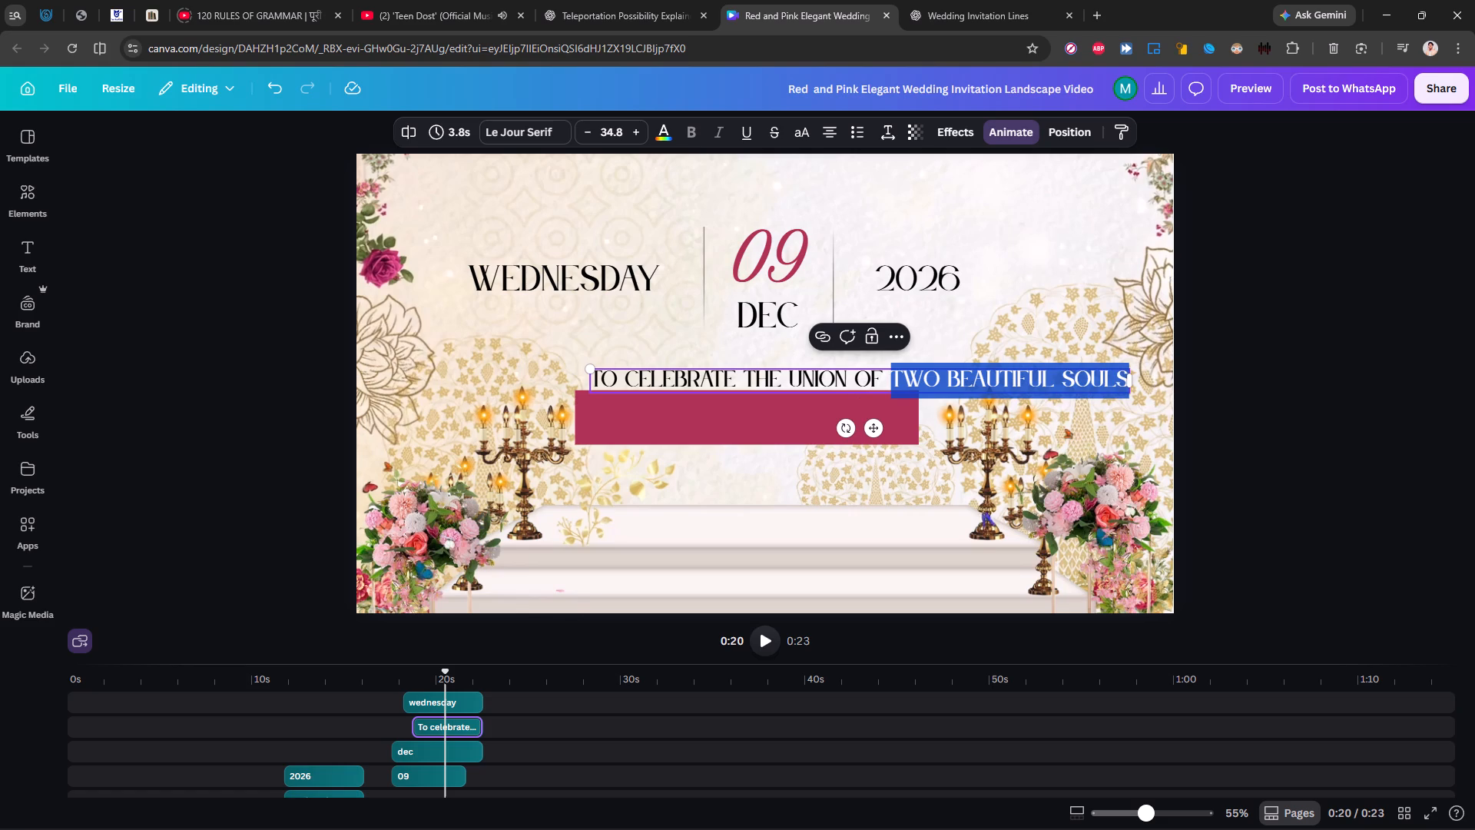
{"action": "key", "text": "ctrl+x"}
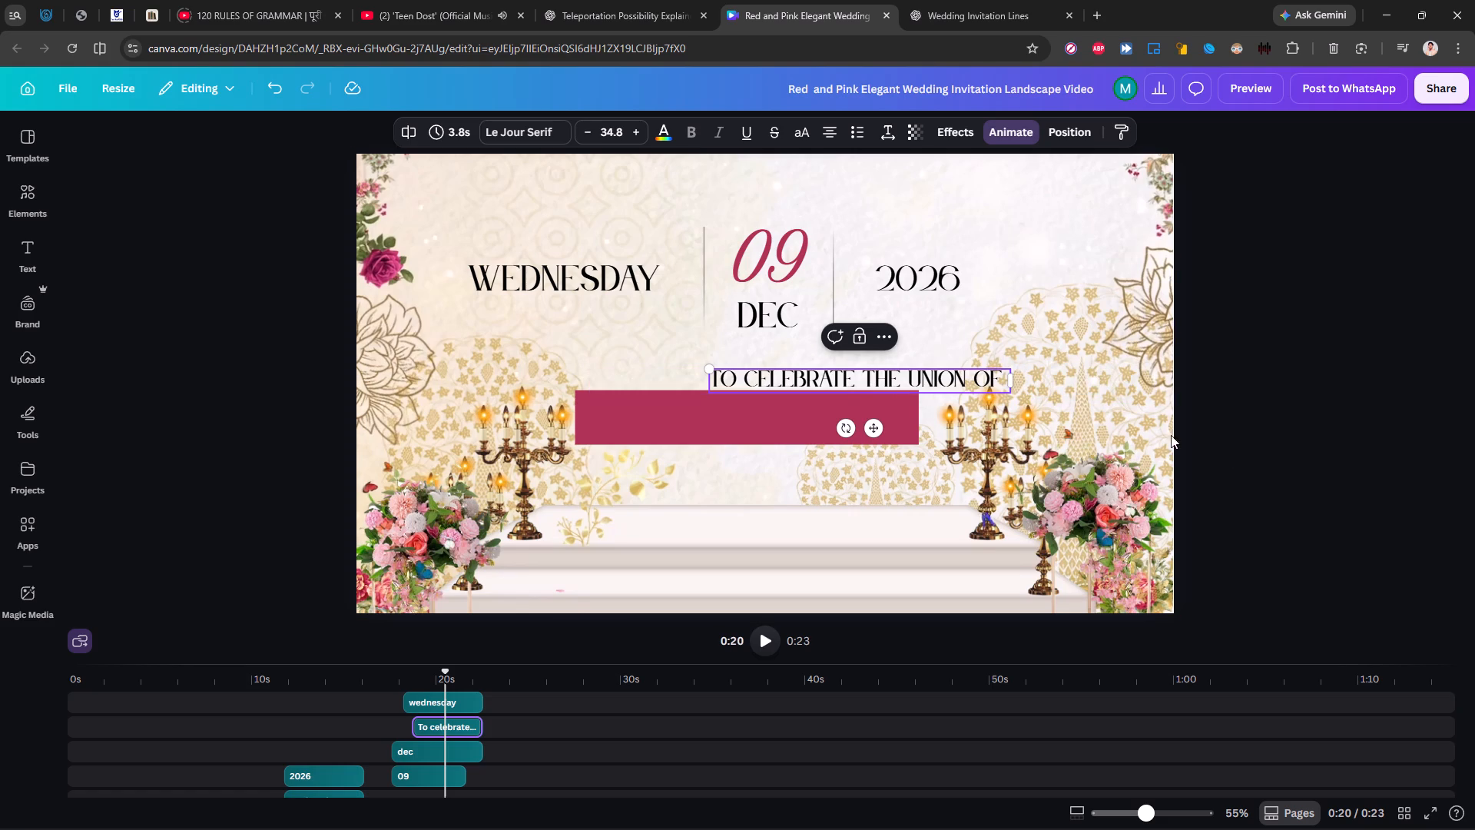
Move "To celebrate the union of" so it is centred directly above the crimson banner.
{"action": "left_click_drag", "start_coordinate": [879, 426], "coordinate": [772, 433]}
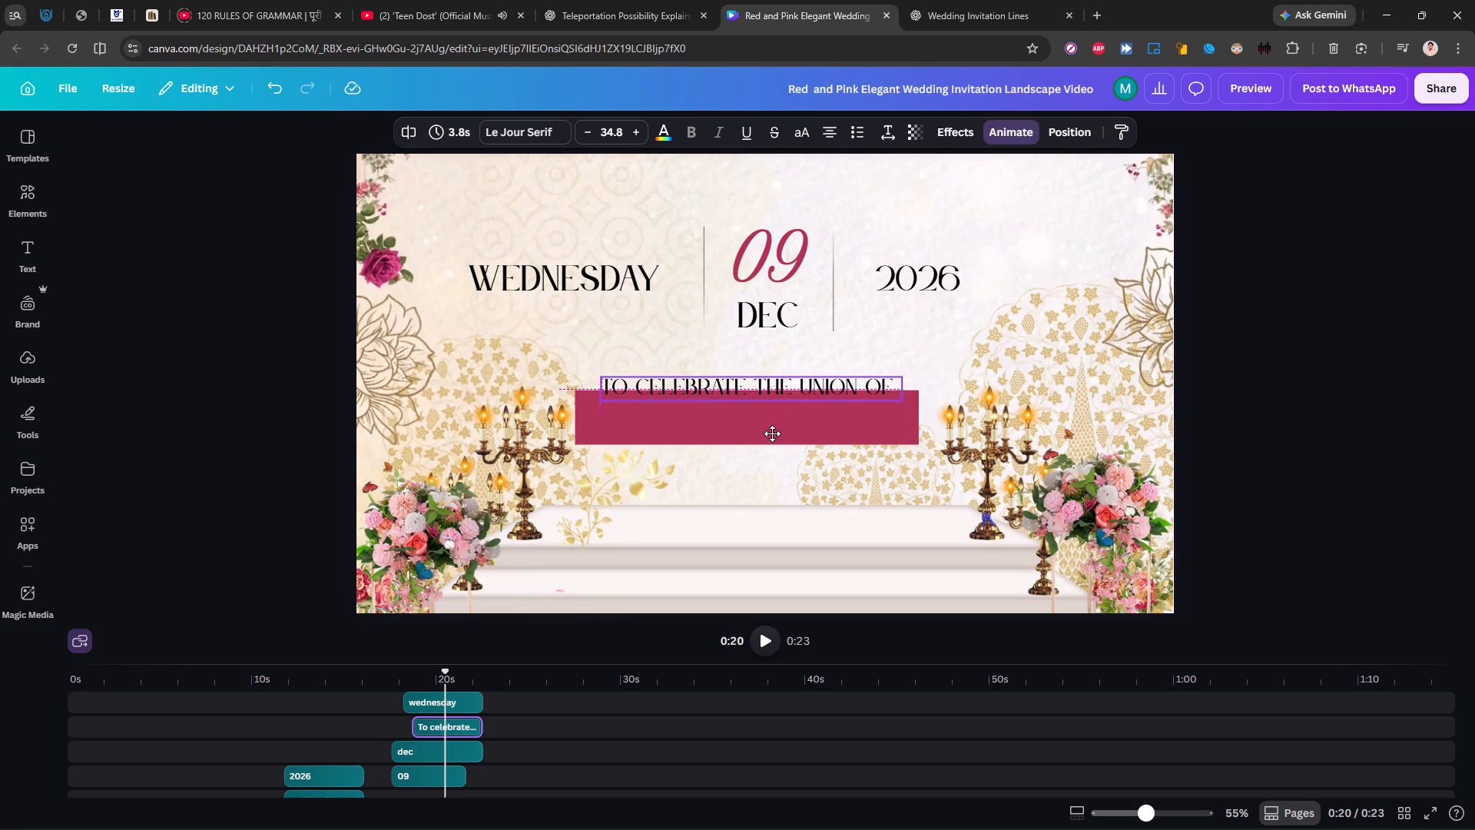
{"action": "left_click_drag", "start_coordinate": [772, 433], "coordinate": [767, 424]}
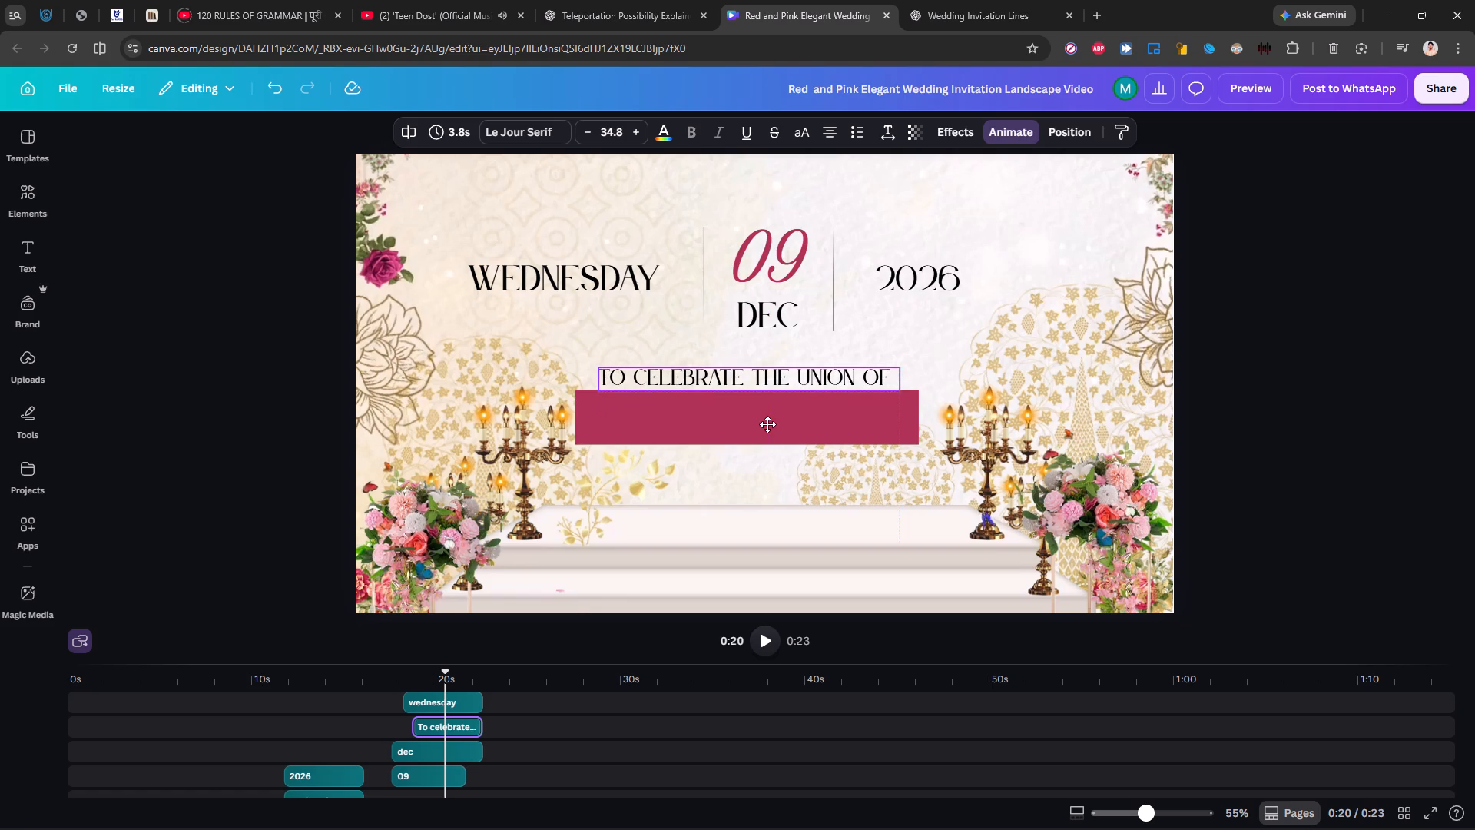
{"action": "left_click_drag", "start_coordinate": [767, 424], "coordinate": [762, 424]}
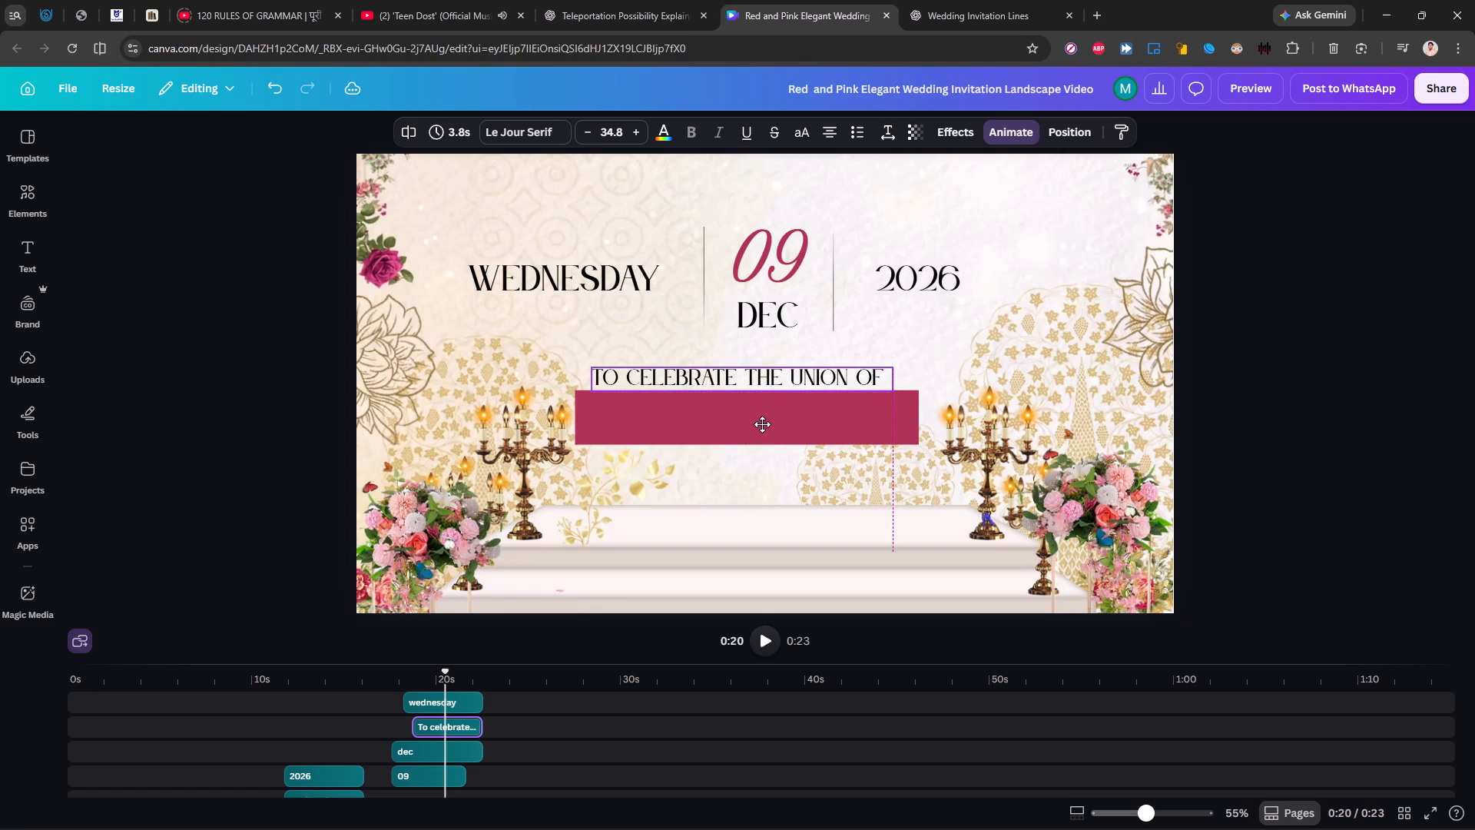
{"action": "left_click_drag", "start_coordinate": [762, 424], "coordinate": [766, 423]}
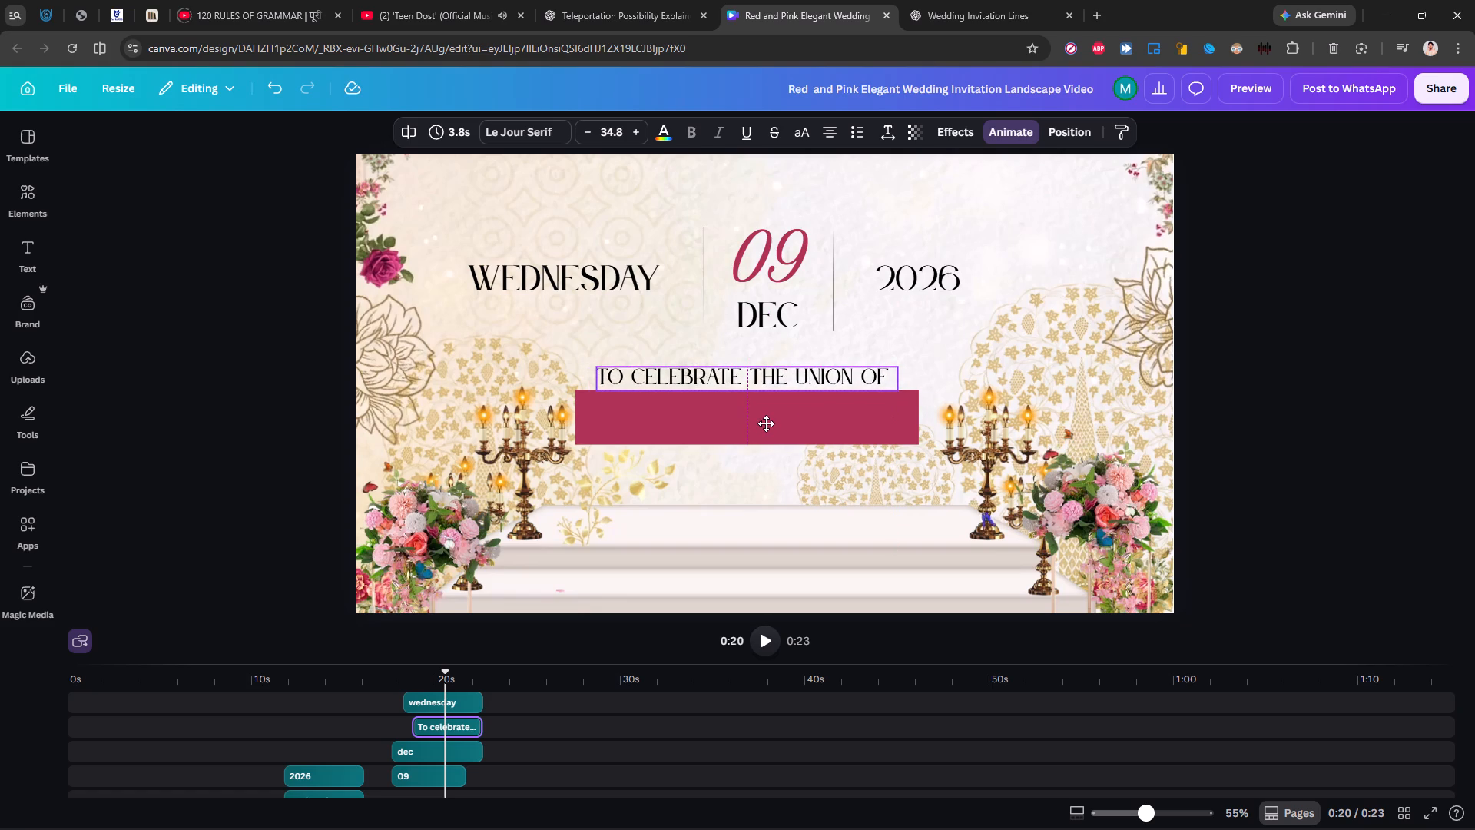
{"action": "left_click_drag", "start_coordinate": [766, 423], "coordinate": [766, 425]}
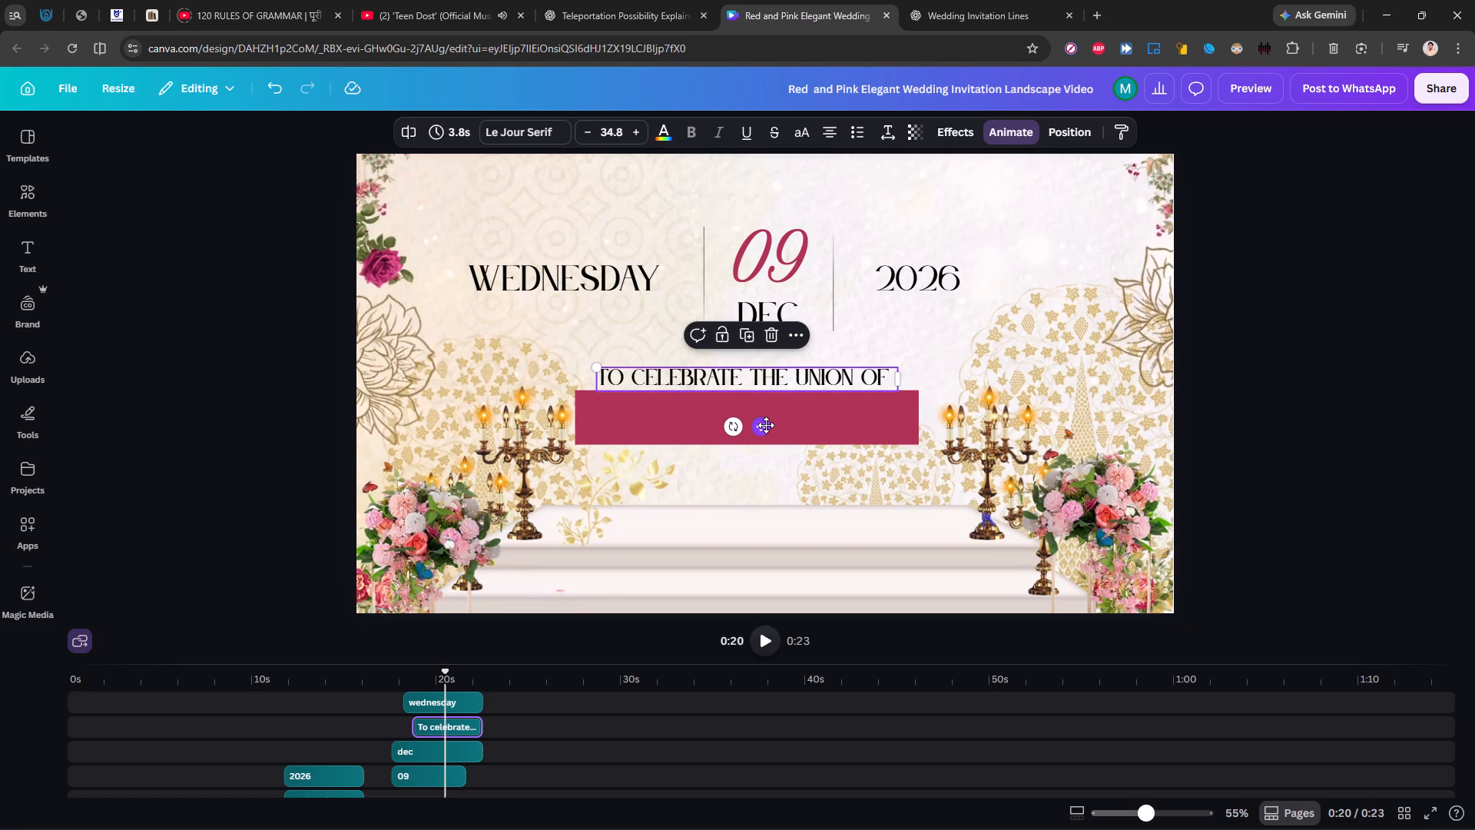
{"action": "left_click", "coordinate": [1344, 410]}
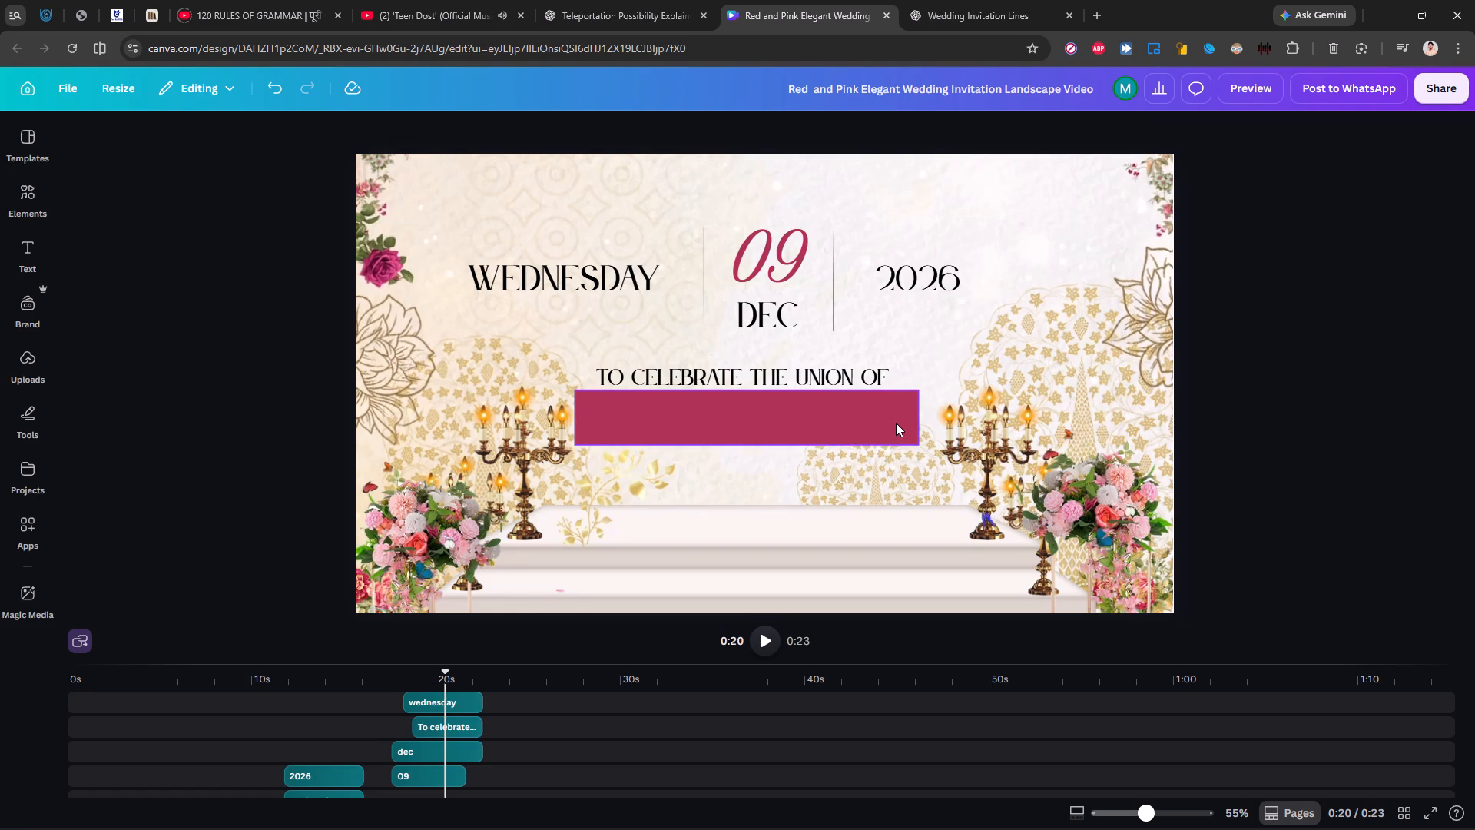
Add a heading text box to the date scene and paste the cut words "TWO BEAUTIFUL SOULS" into it.
{"action": "left_click", "coordinate": [728, 369]}
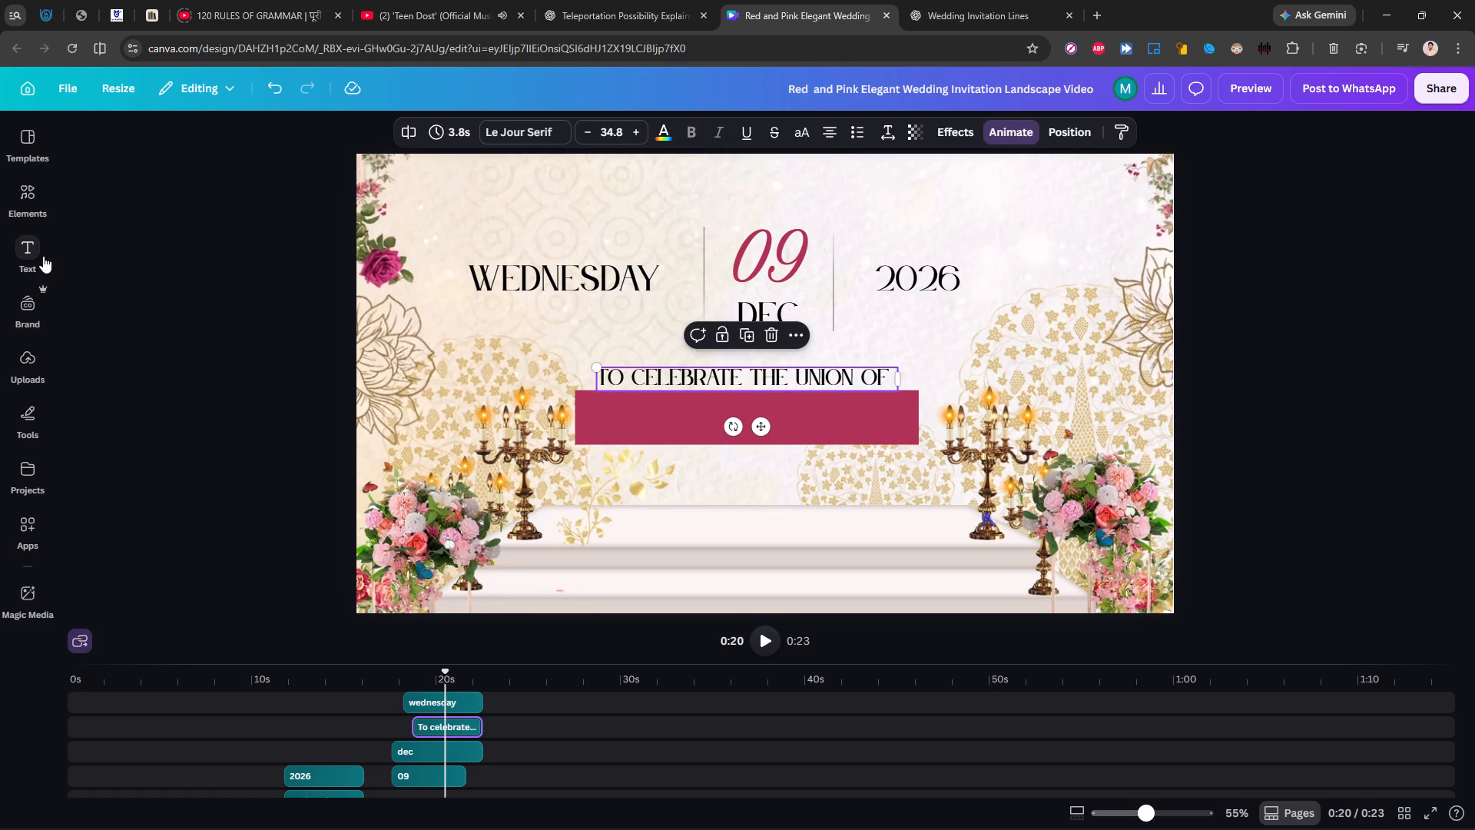
{"action": "left_click", "coordinate": [227, 365]}
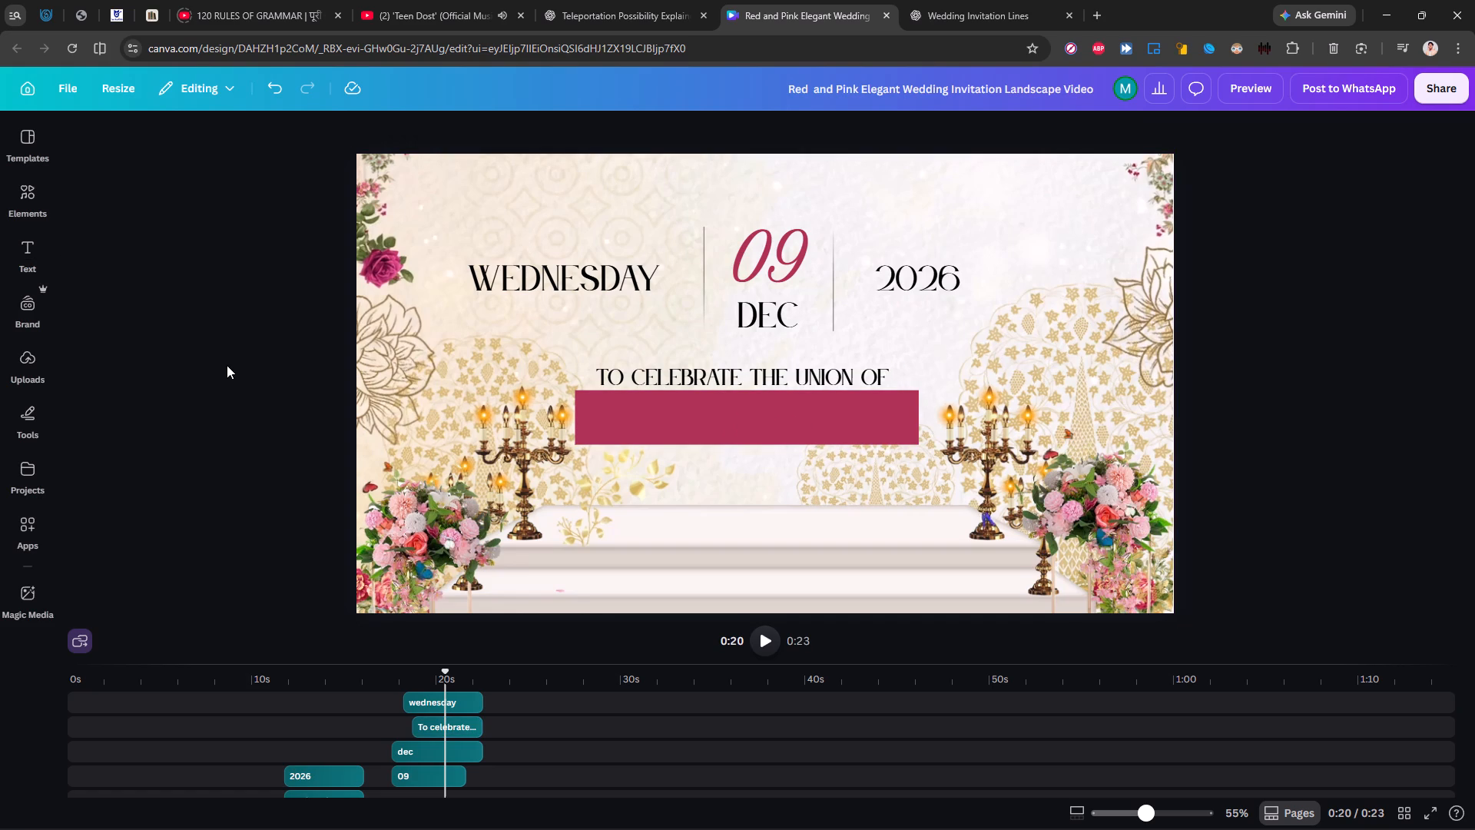
{"action": "left_click", "coordinate": [28, 258]}
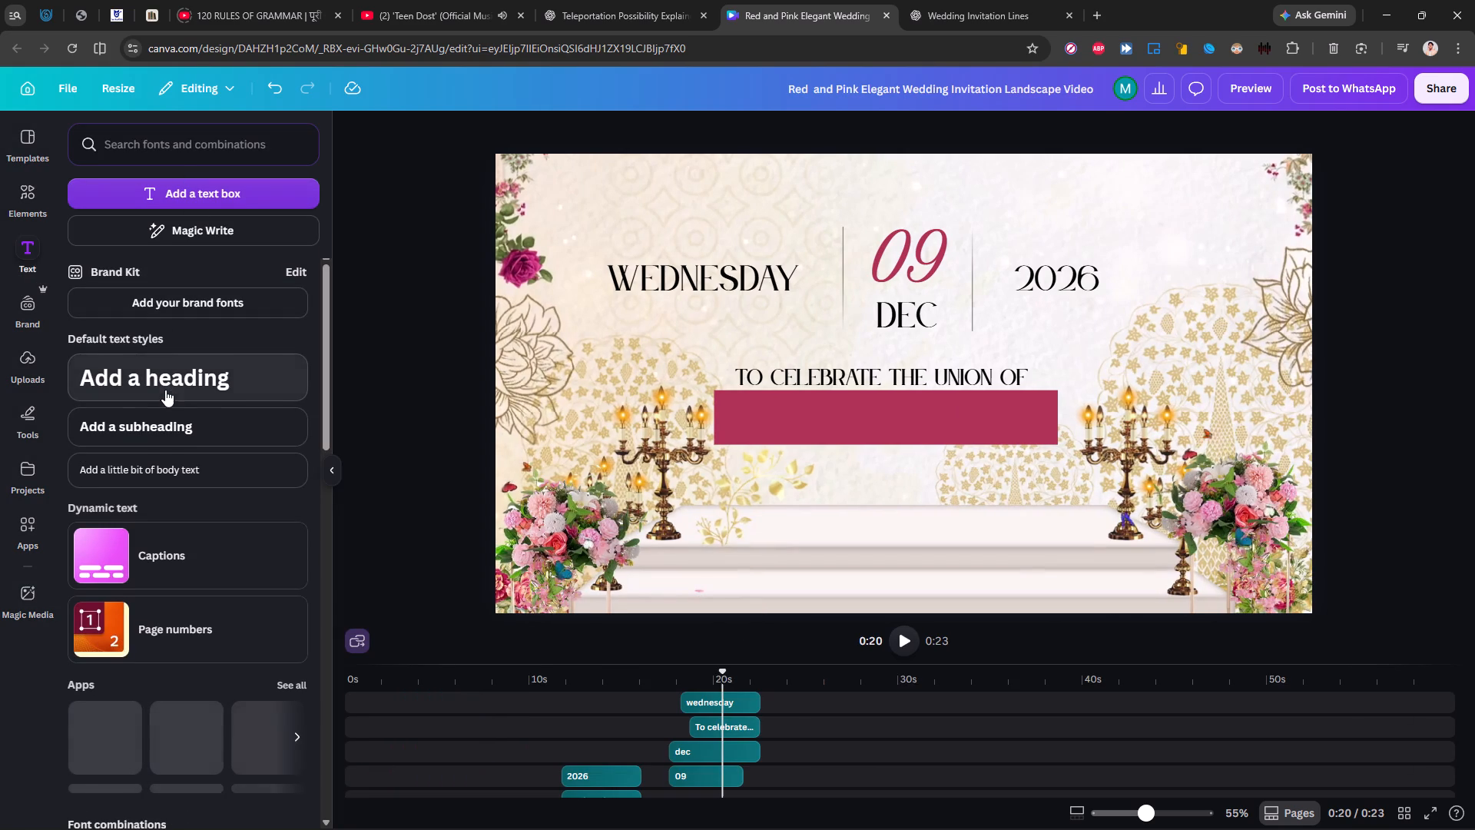
{"action": "left_click", "coordinate": [207, 393]}
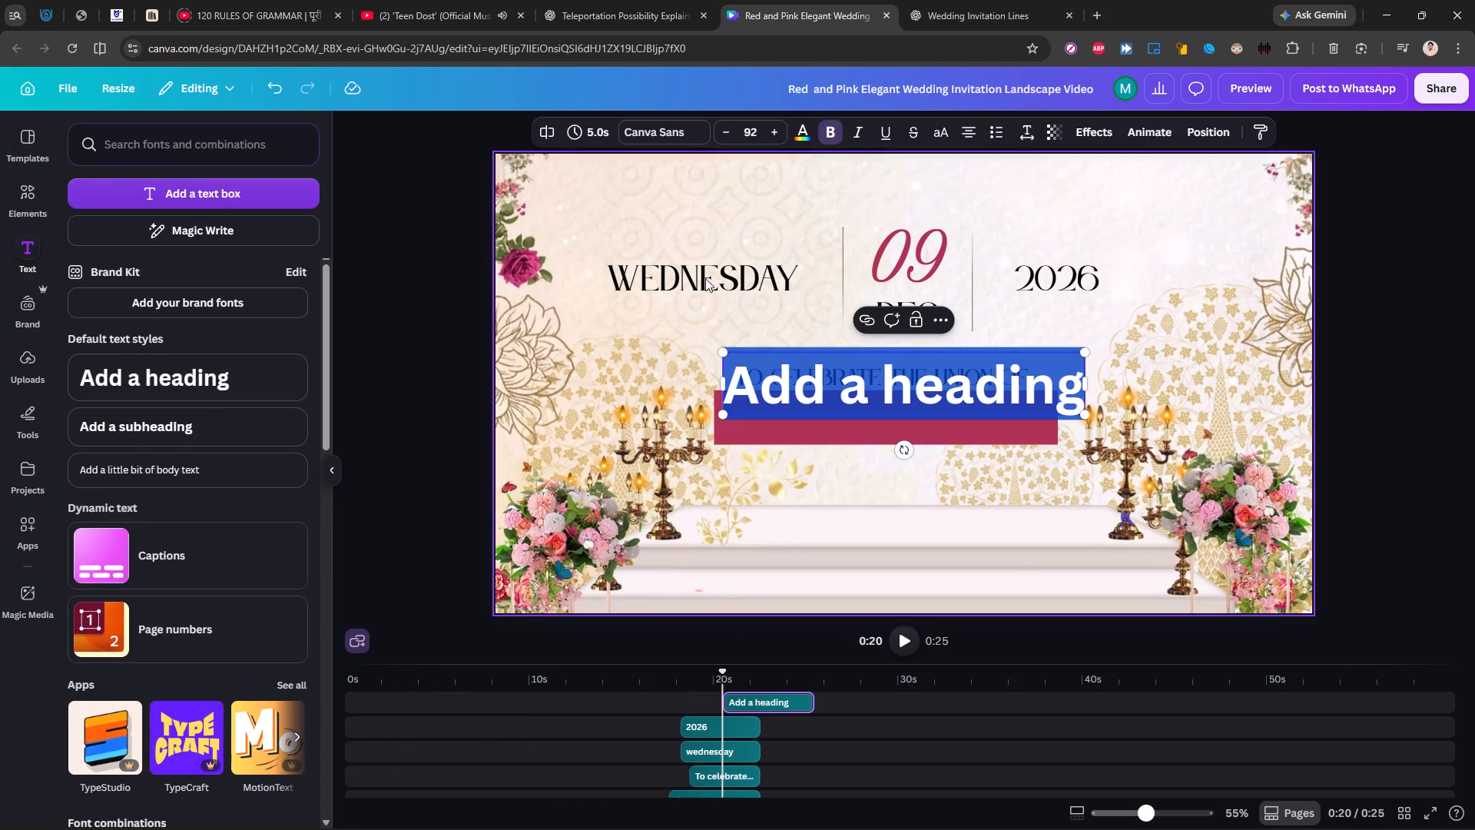
{"action": "key", "text": "ctrl+v"}
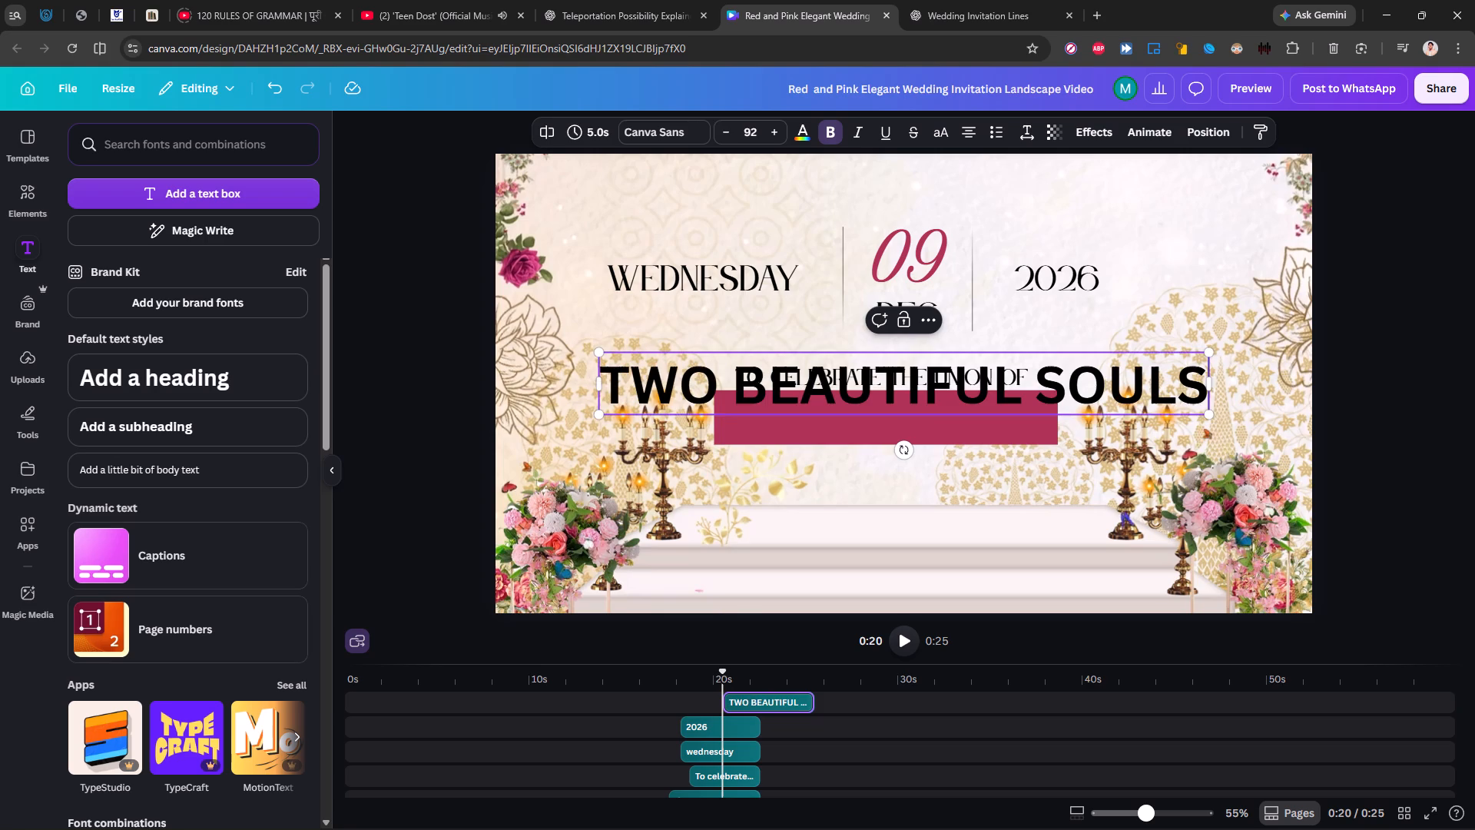
Change the colour of the whole "TWO BEAUTIFUL SOULS" heading to white.
{"action": "left_click", "coordinate": [813, 127]}
{"action": "left_click", "coordinate": [303, 457]}
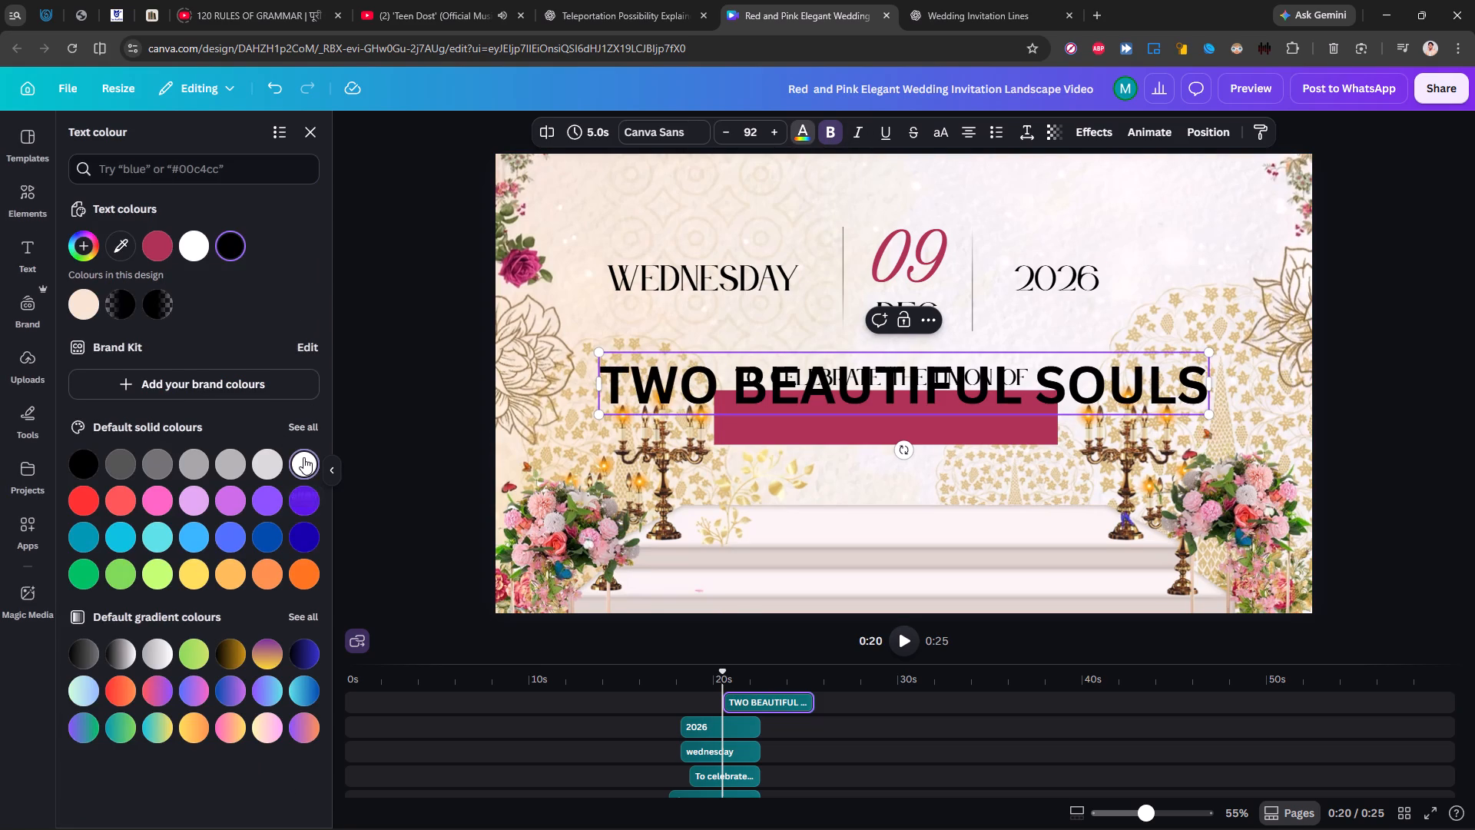
{"action": "triple_click", "coordinate": [885, 358]}
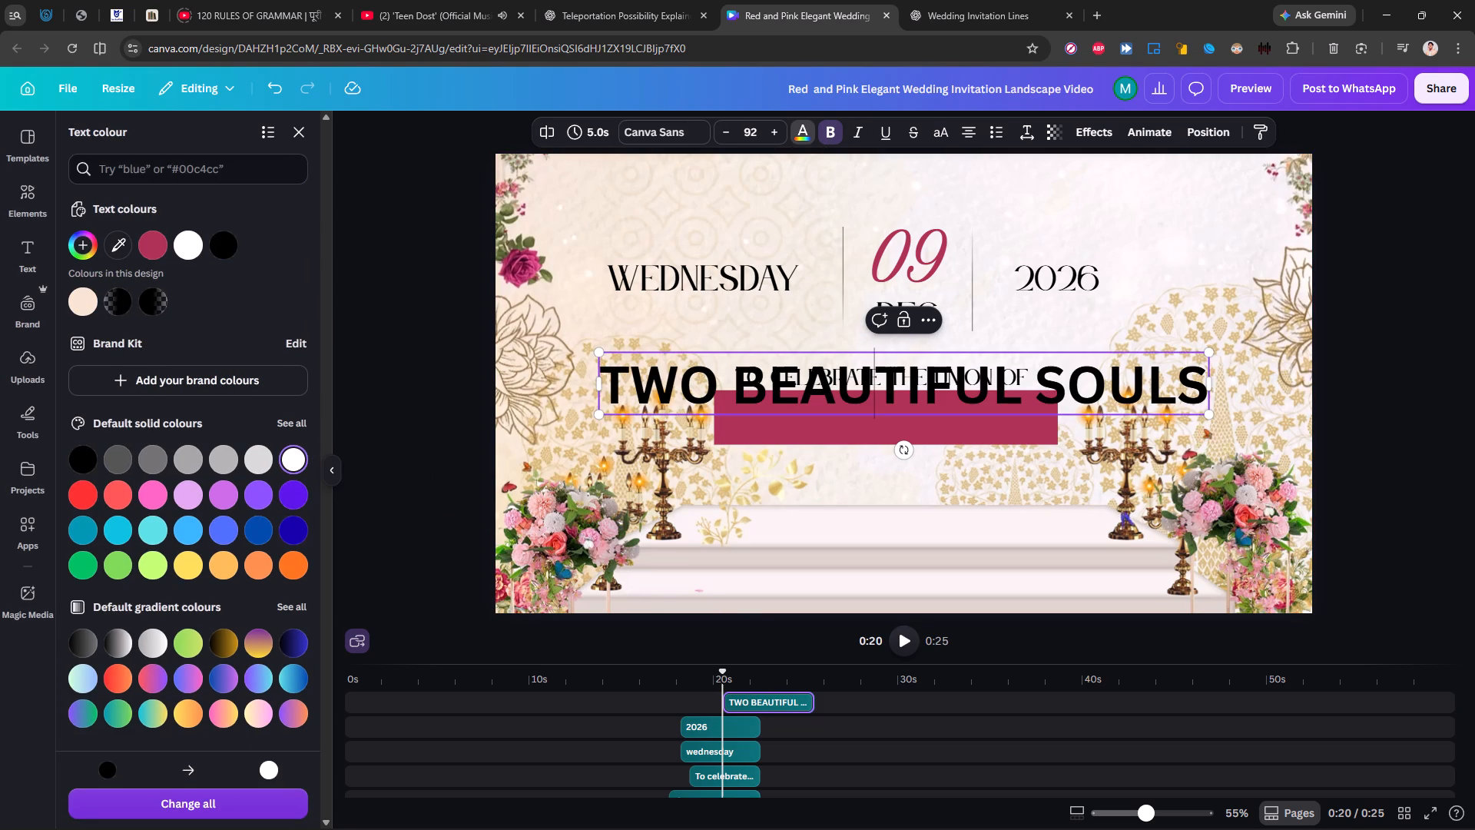
{"action": "left_click", "coordinate": [293, 457]}
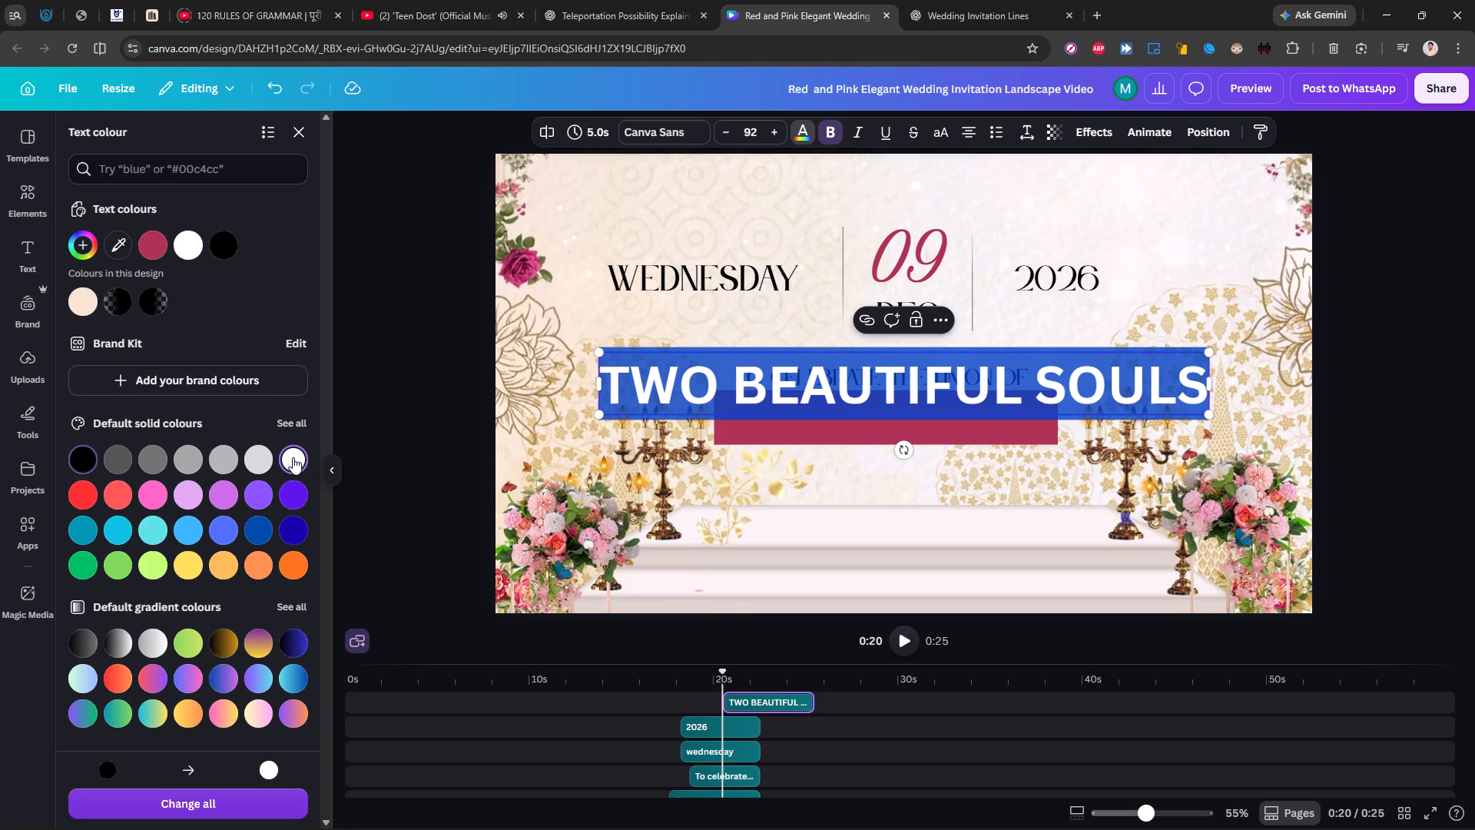
{"action": "left_click", "coordinate": [1408, 363]}
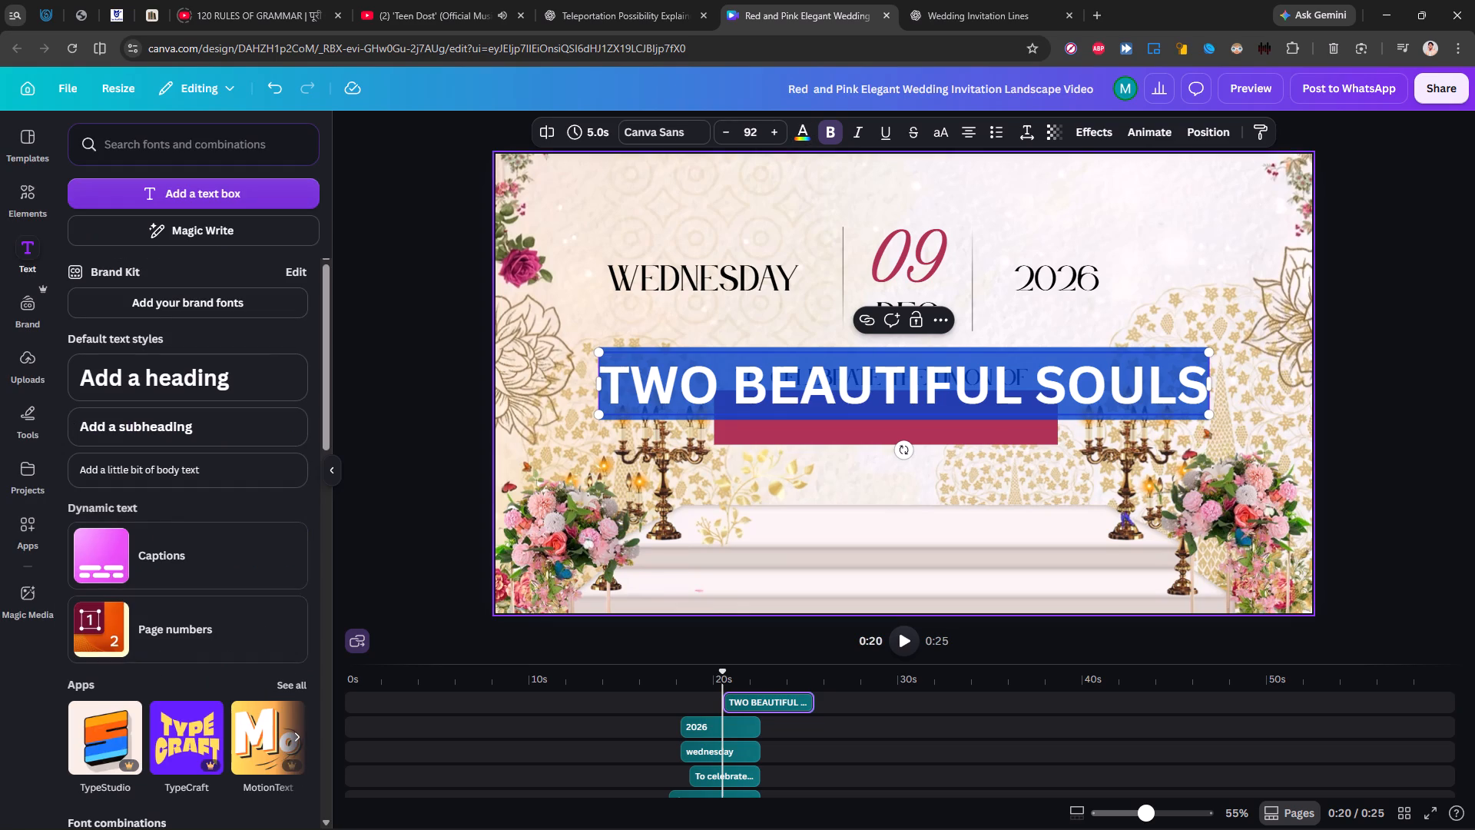
Scale the "TWO BEAUTIFUL SOULS" heading down to about size 50.5 and centre it inside the crimson banner.
{"action": "left_click_drag", "start_coordinate": [932, 390], "coordinate": [942, 412]}
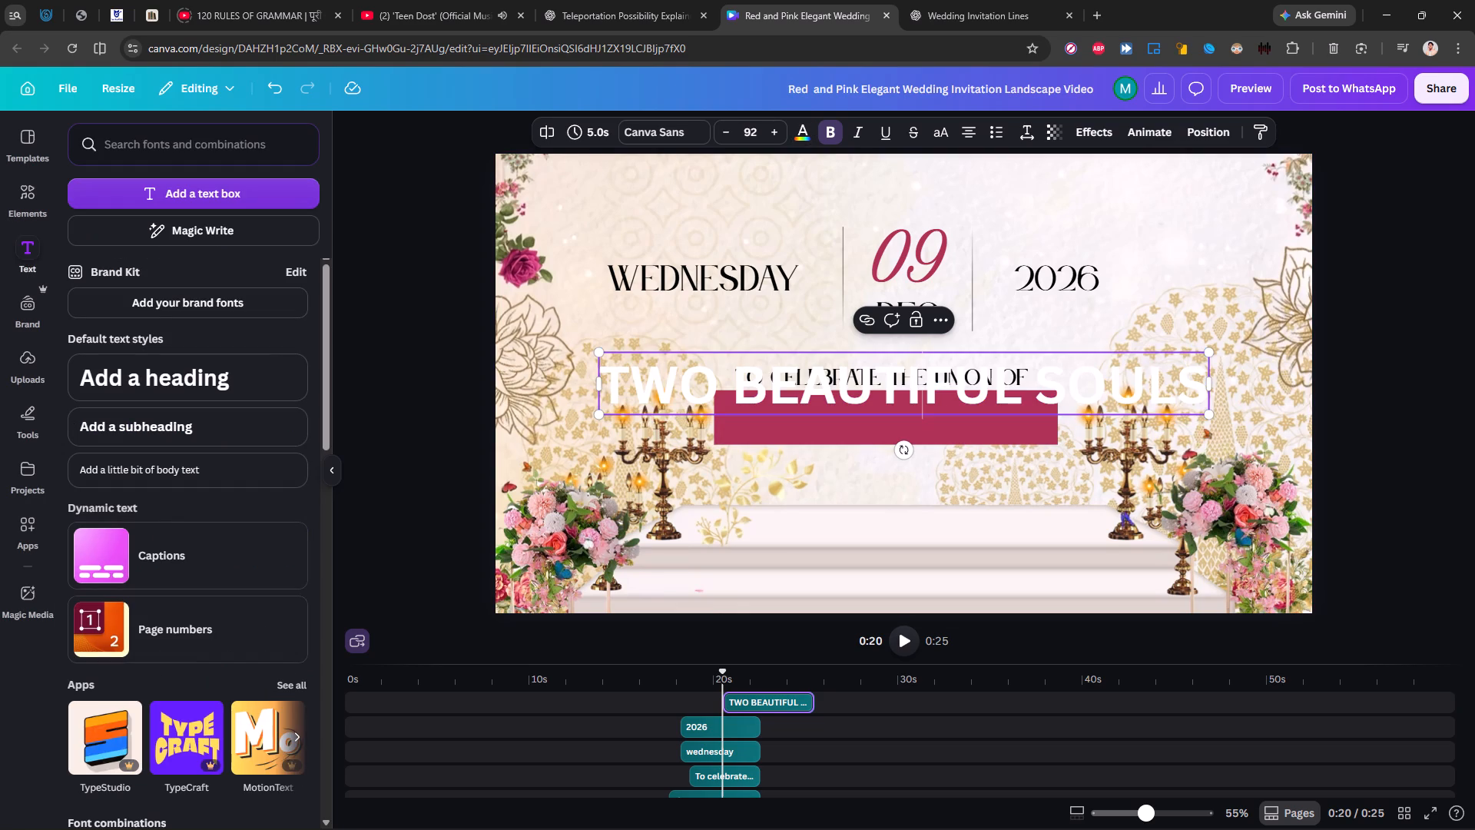
{"action": "left_click", "coordinate": [1439, 381]}
{"action": "left_click", "coordinate": [970, 404]}
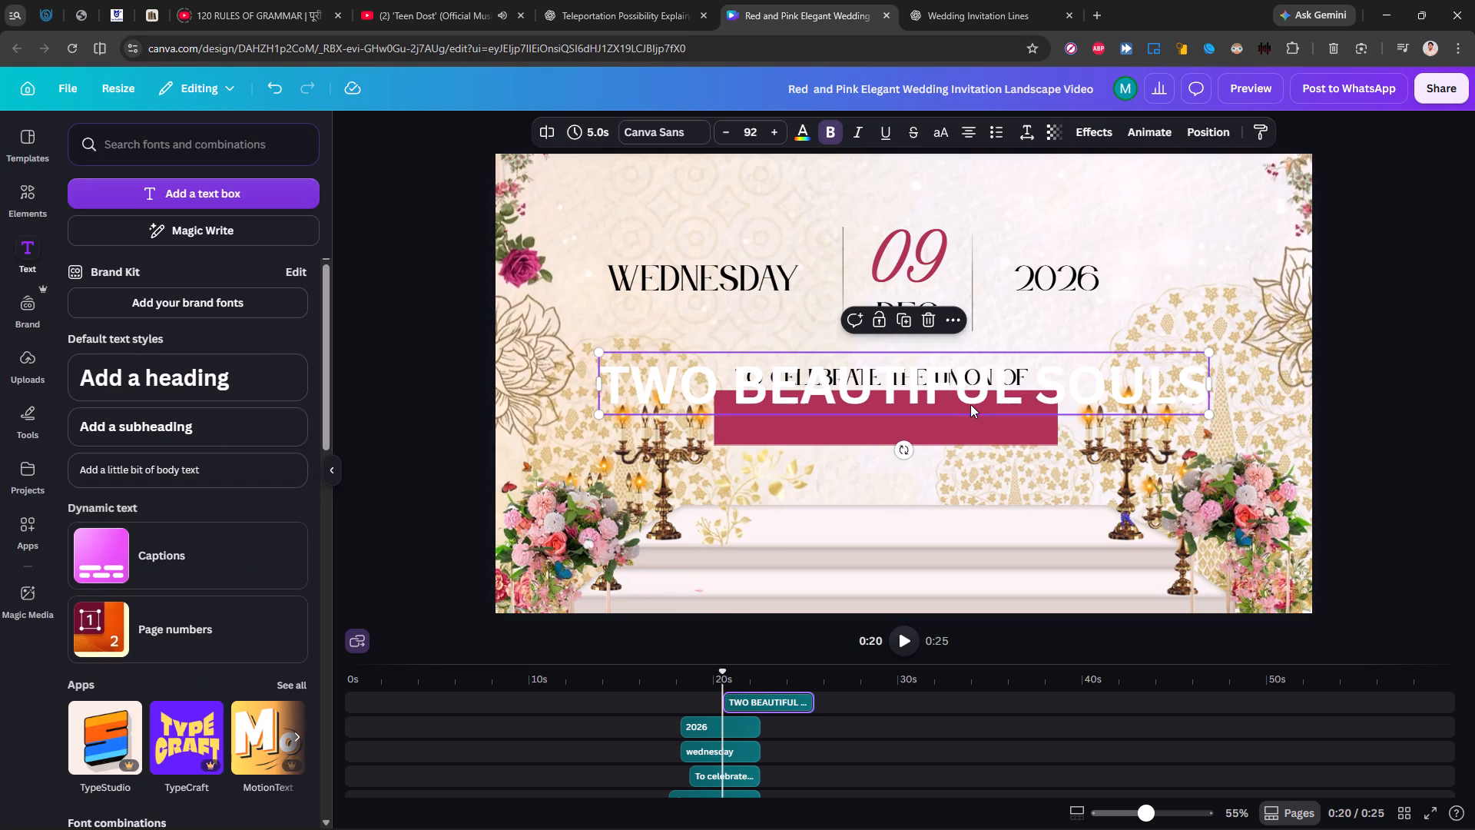
{"action": "left_click_drag", "start_coordinate": [1205, 353], "coordinate": [1021, 393]}
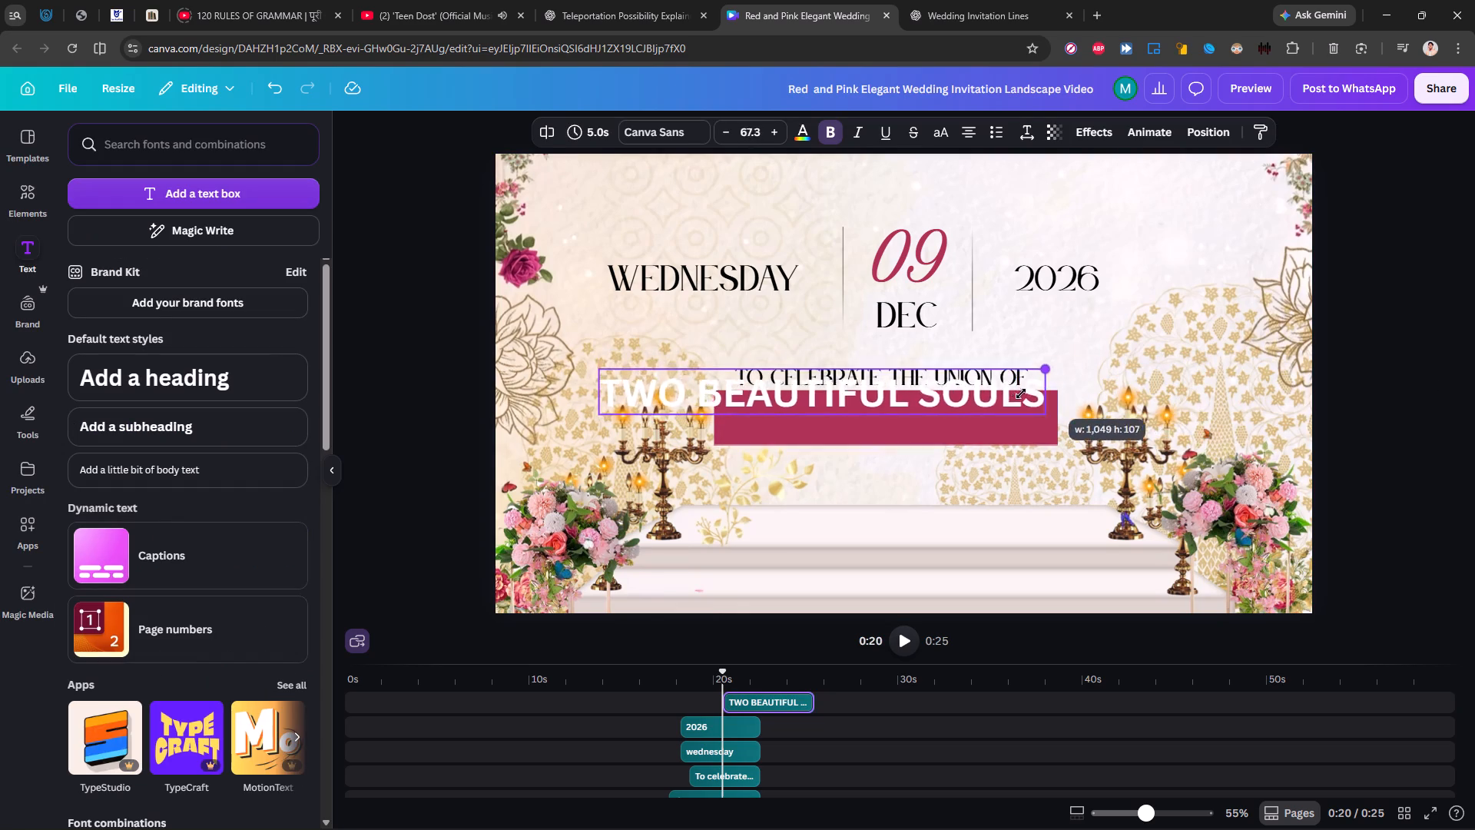
{"action": "left_click_drag", "start_coordinate": [1021, 393], "coordinate": [967, 402]}
{"action": "left_click_drag", "start_coordinate": [878, 397], "coordinate": [929, 409]}
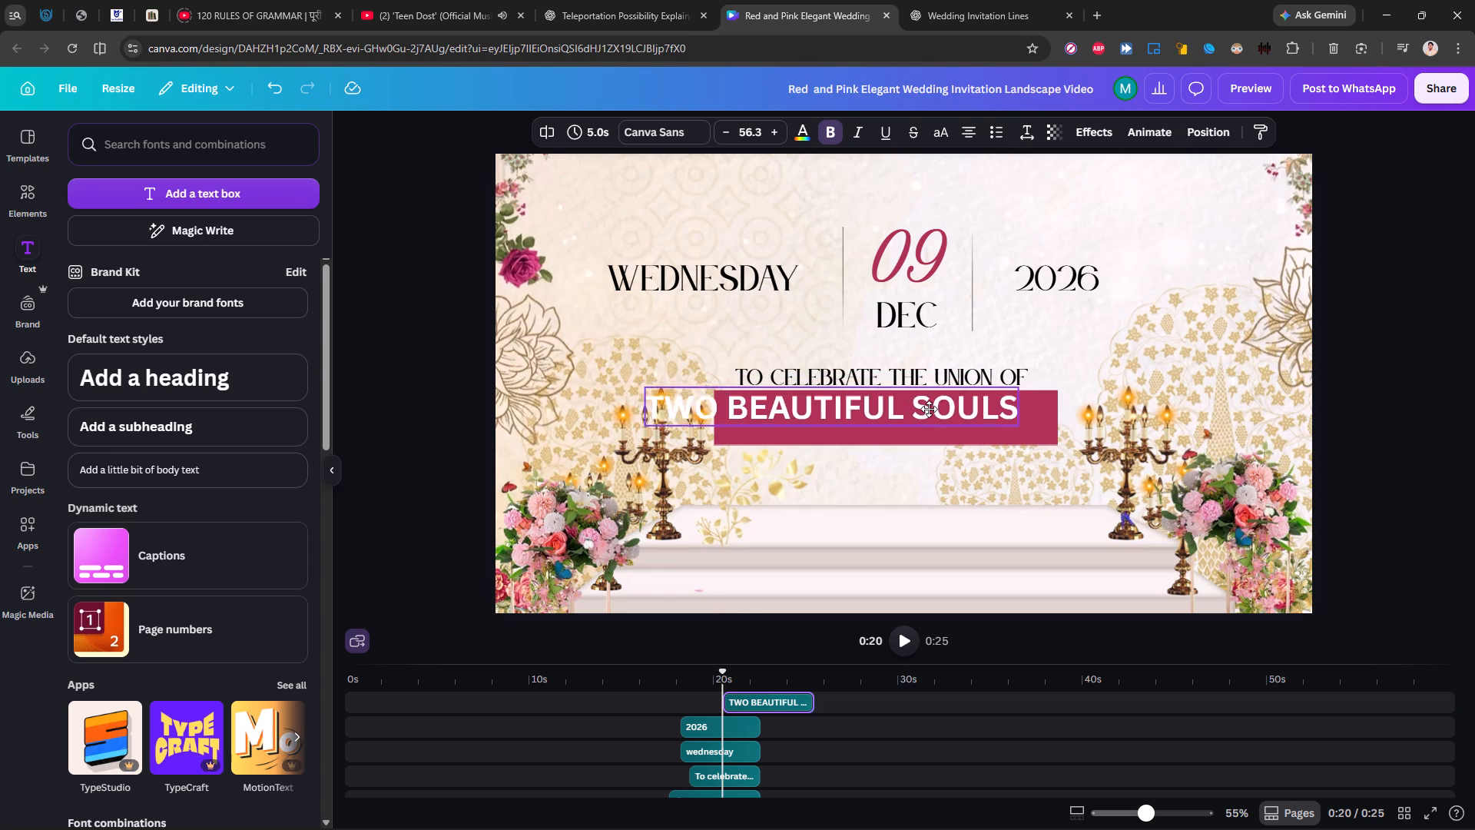
{"action": "left_click_drag", "start_coordinate": [929, 409], "coordinate": [978, 417]}
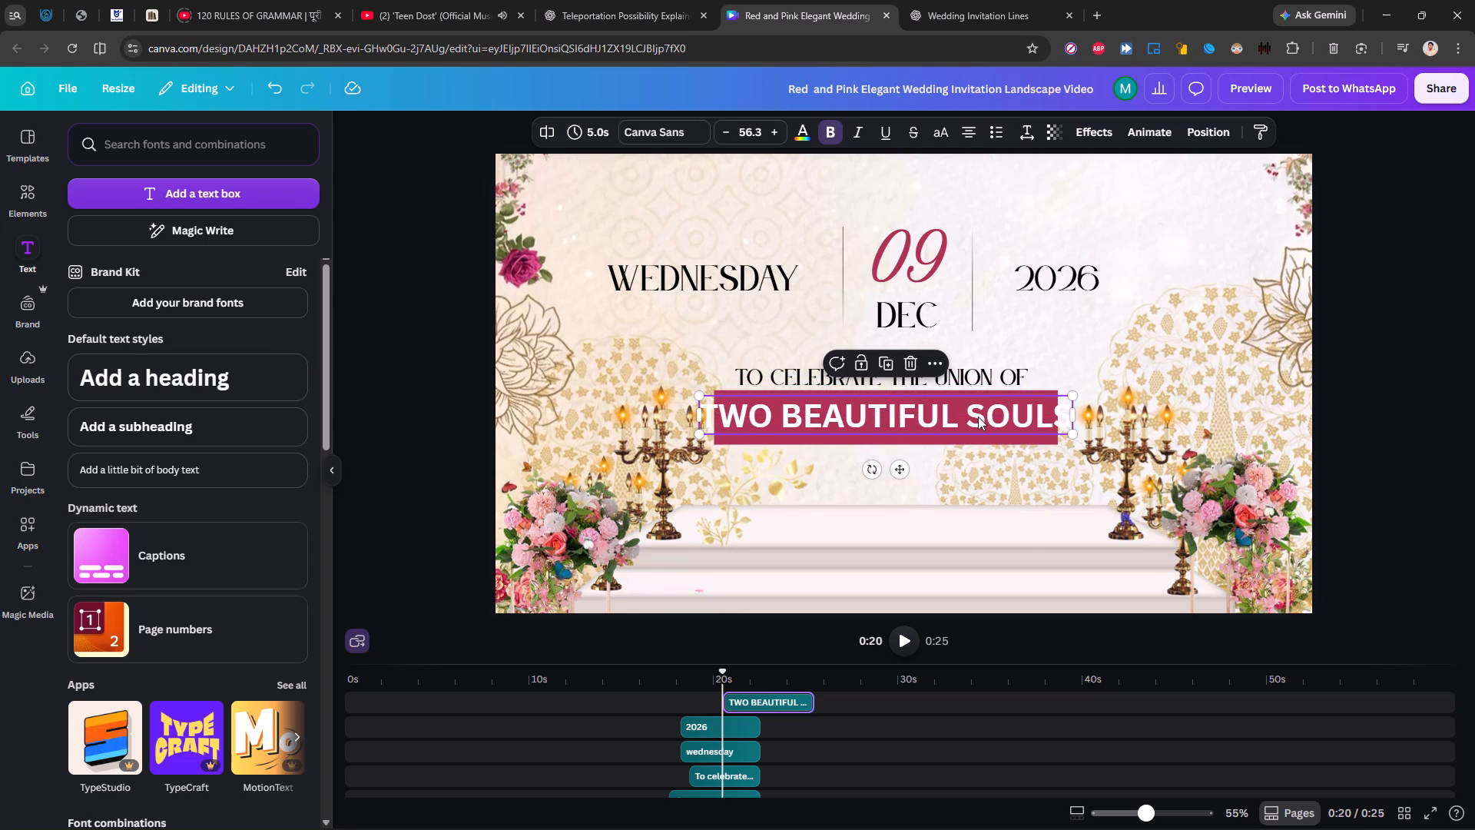
{"action": "left_click_drag", "start_coordinate": [1075, 393], "coordinate": [1039, 398]}
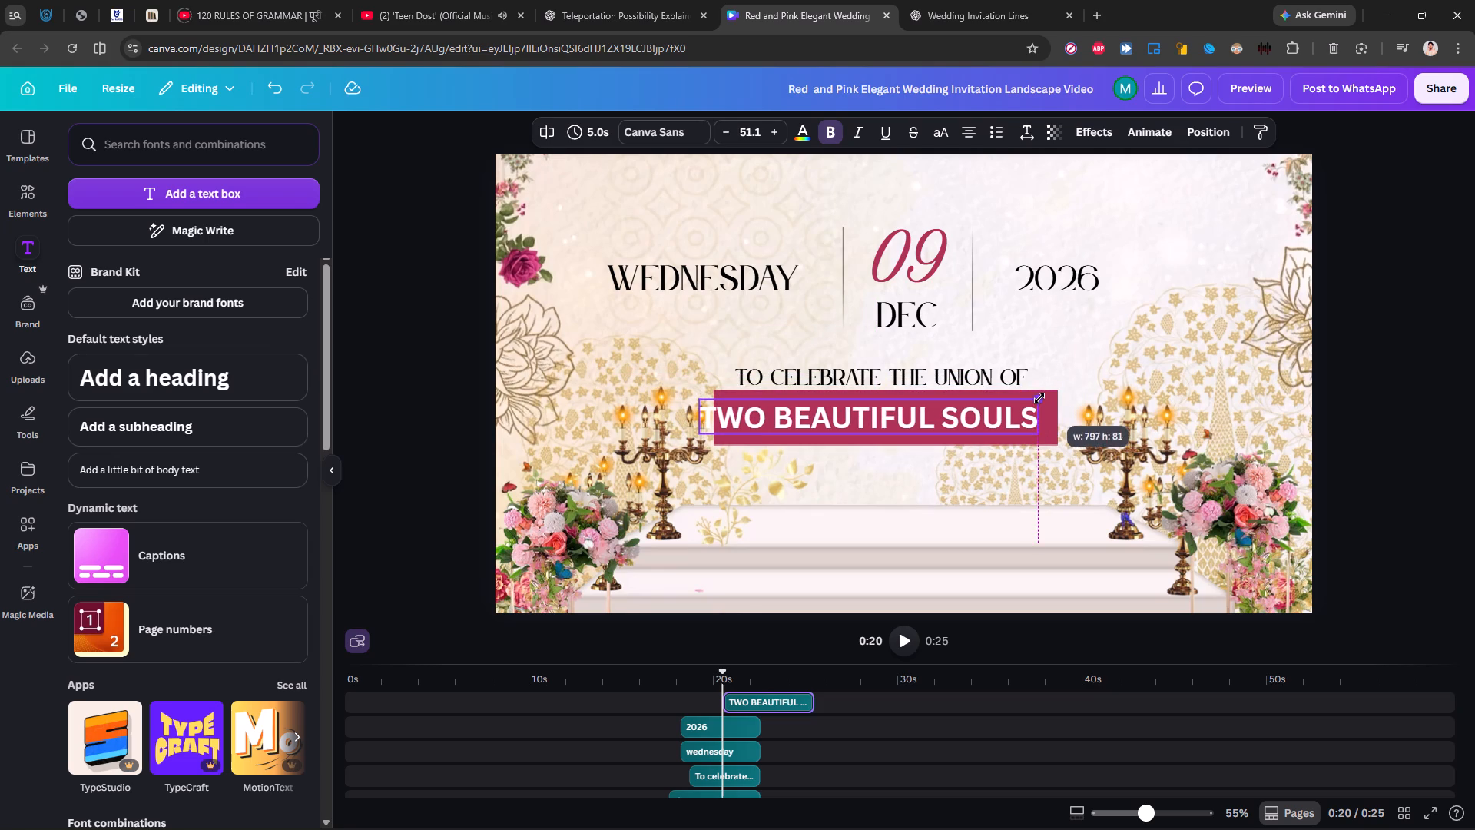
{"action": "left_click_drag", "start_coordinate": [1039, 398], "coordinate": [1036, 399]}
{"action": "left_click_drag", "start_coordinate": [926, 418], "coordinate": [946, 417]}
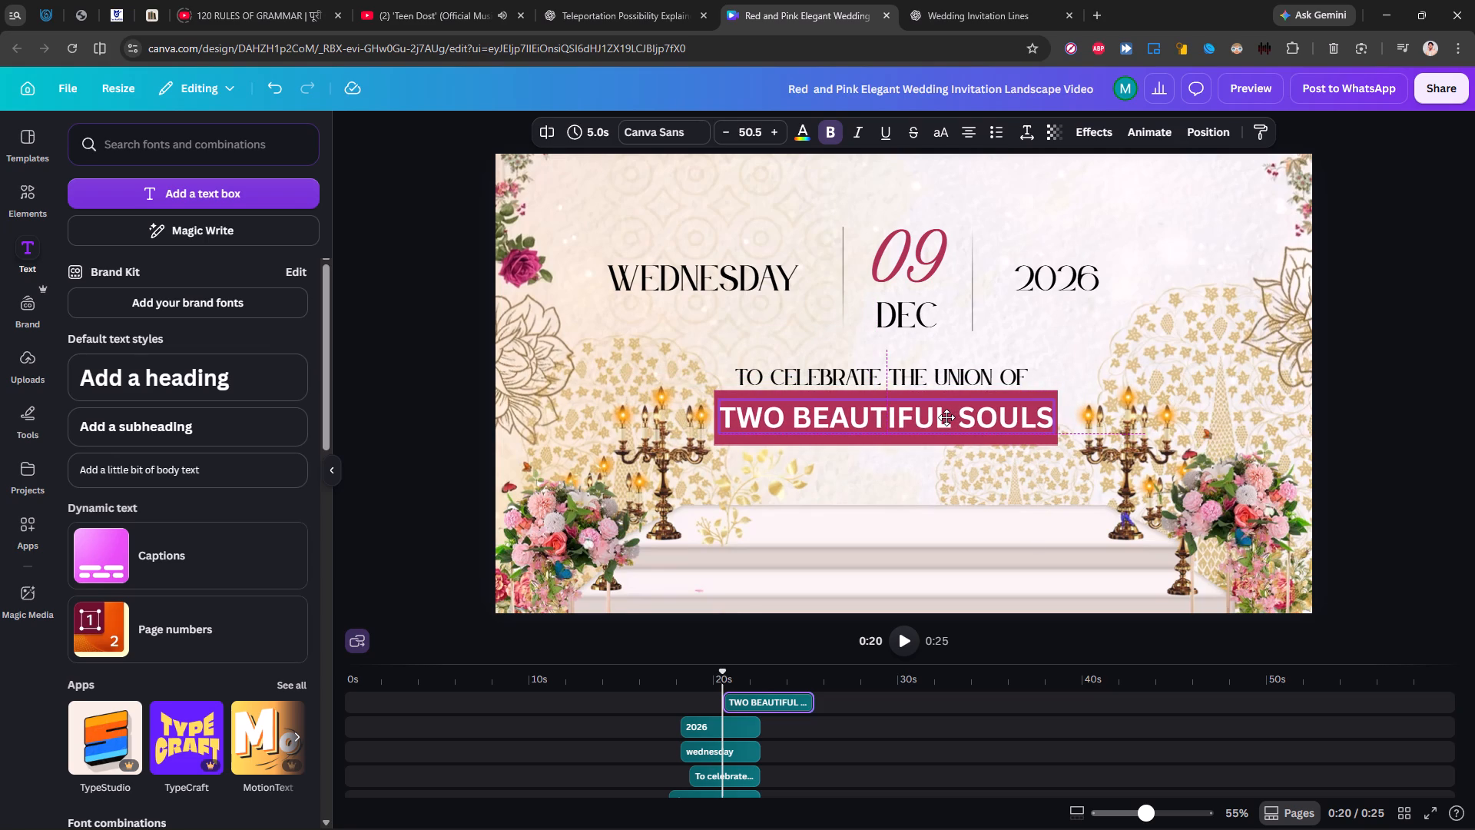
{"action": "left_click_drag", "start_coordinate": [946, 417], "coordinate": [945, 418]}
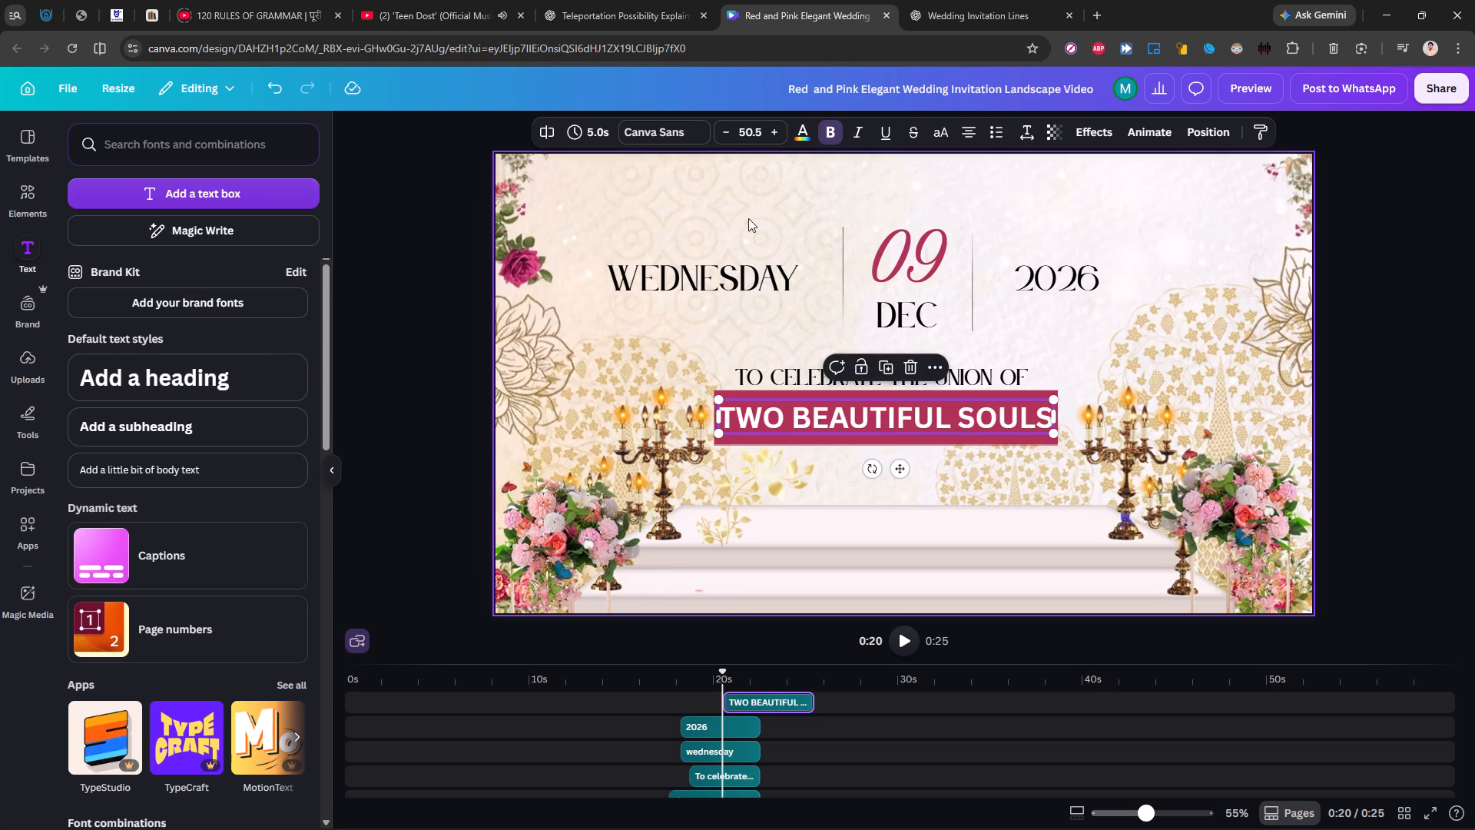
Set the "TWO BEAUTIFUL SOULS" heading to the Le Jour Serif font, matching the line above the banner.
{"action": "left_click", "coordinate": [748, 380]}
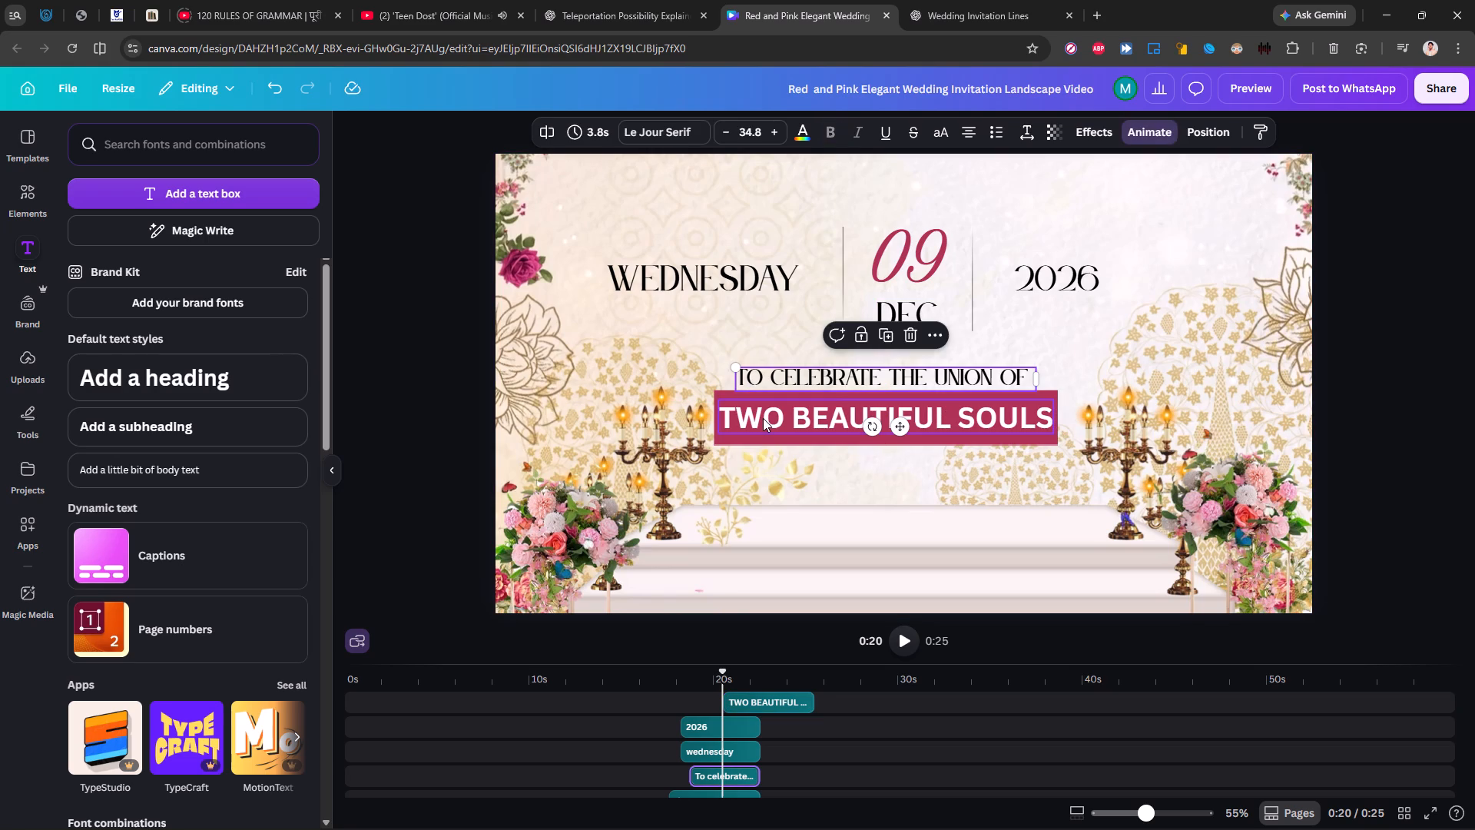
{"action": "left_click", "coordinate": [763, 418]}
{"action": "left_click", "coordinate": [675, 139]}
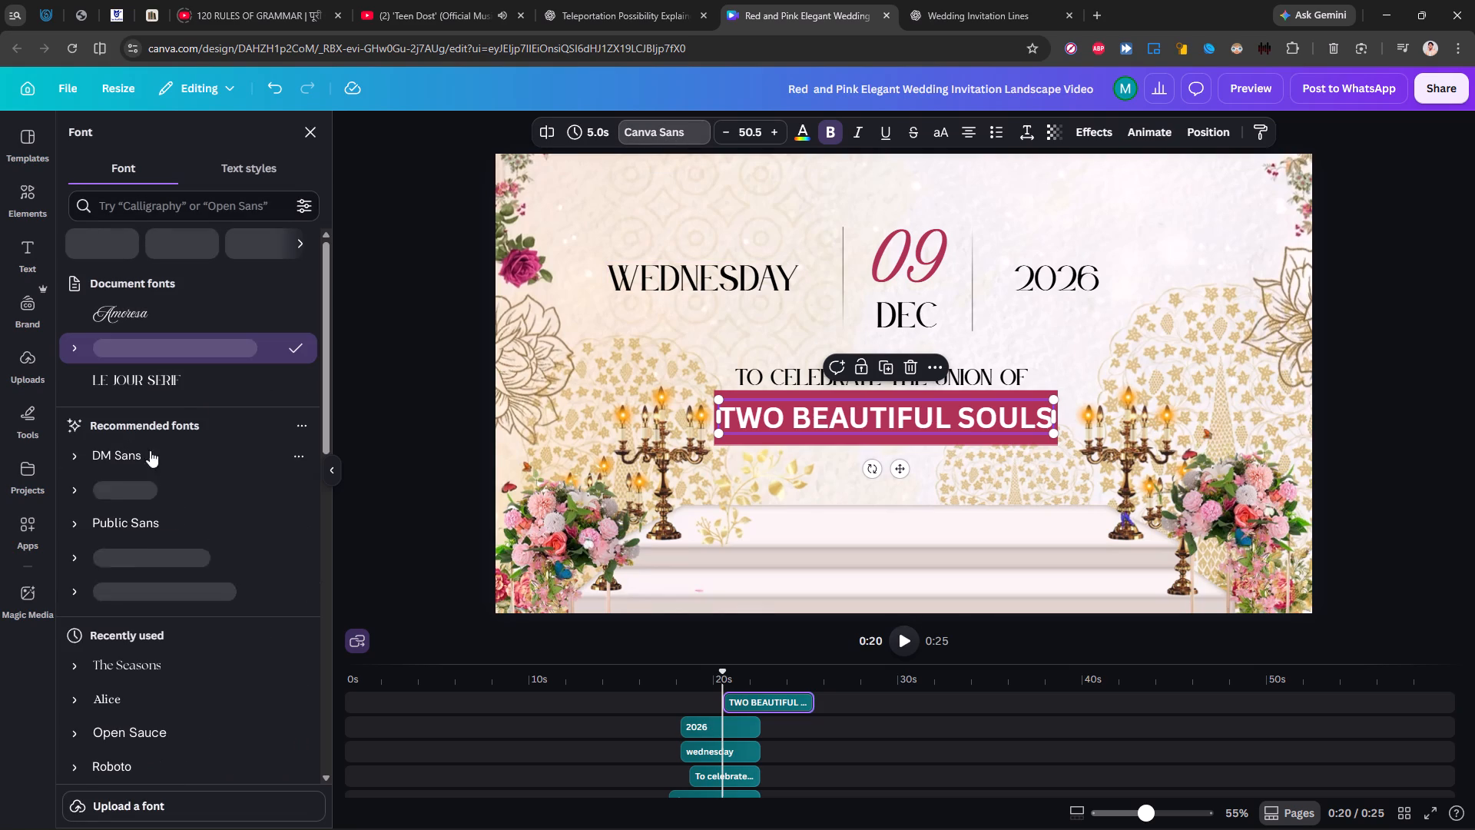
{"action": "left_click", "coordinate": [171, 368]}
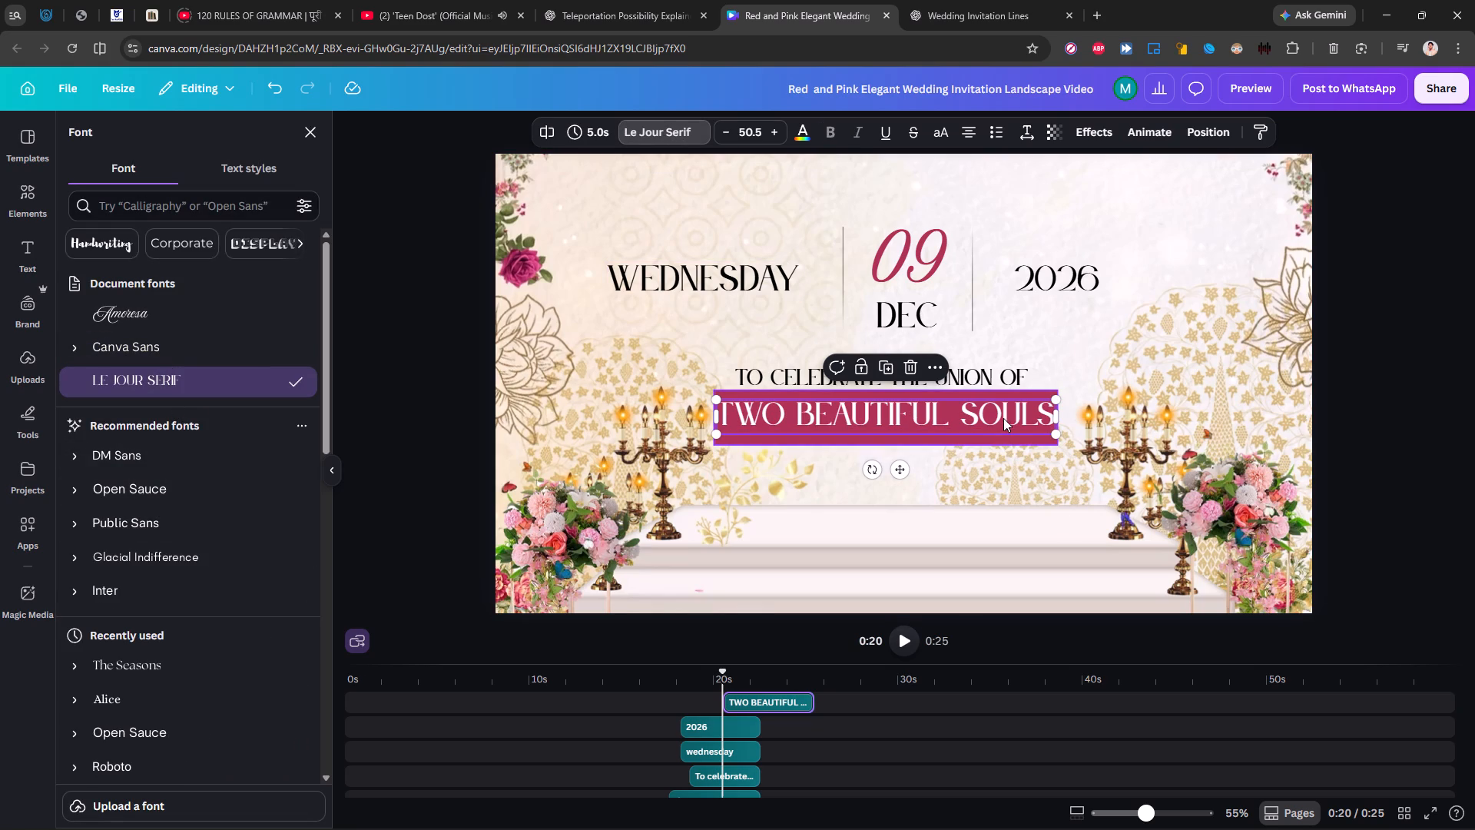
Move the "TWO BEAUTIFUL SOULS" heading slightly down and nudge it sideways so it sits centred in the crimson banner.
{"action": "left_click_drag", "start_coordinate": [982, 400], "coordinate": [982, 408]}
{"action": "left_click", "coordinate": [982, 408]}
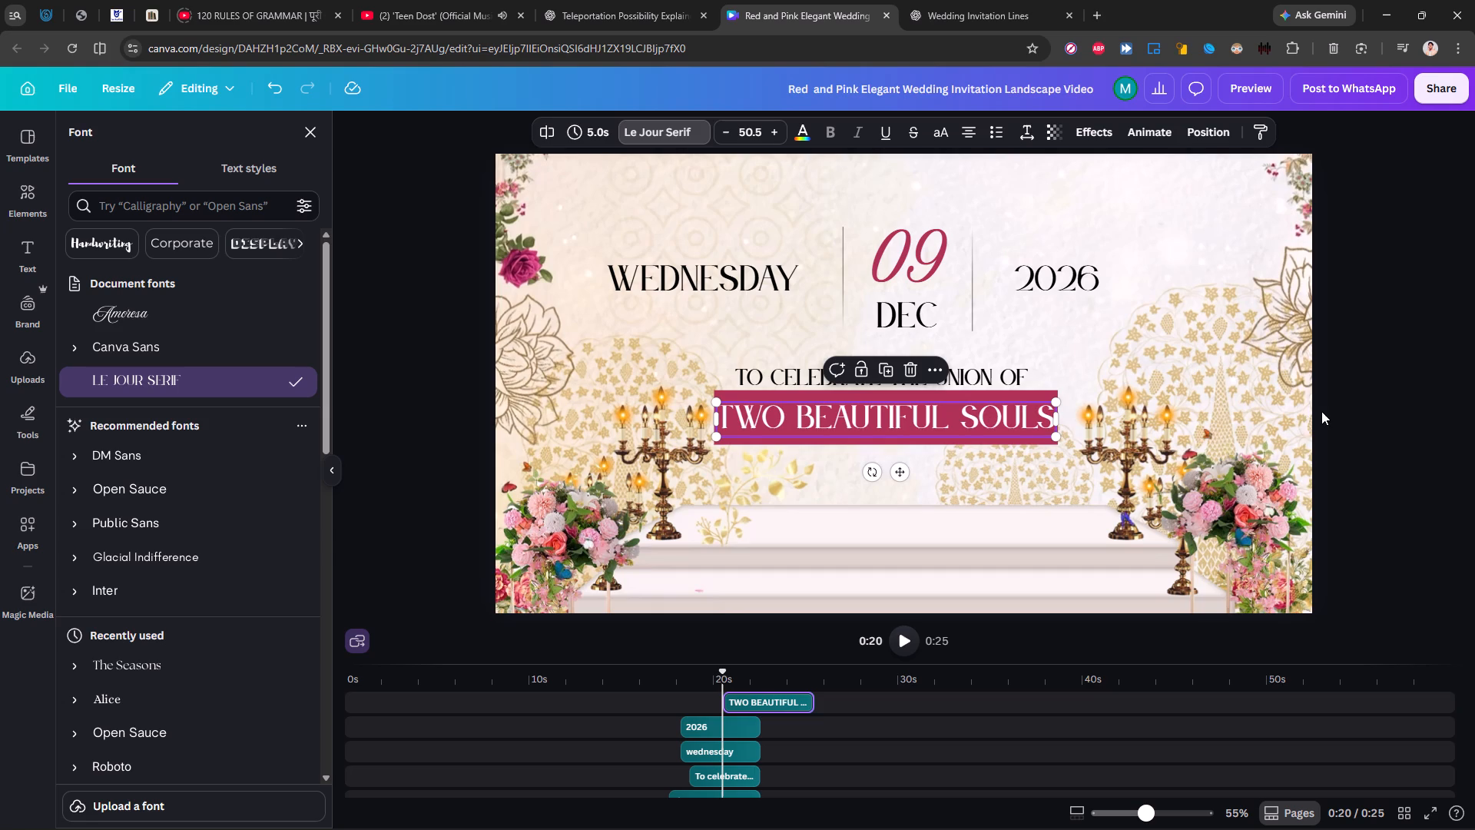
{"action": "key", "text": "Left"}
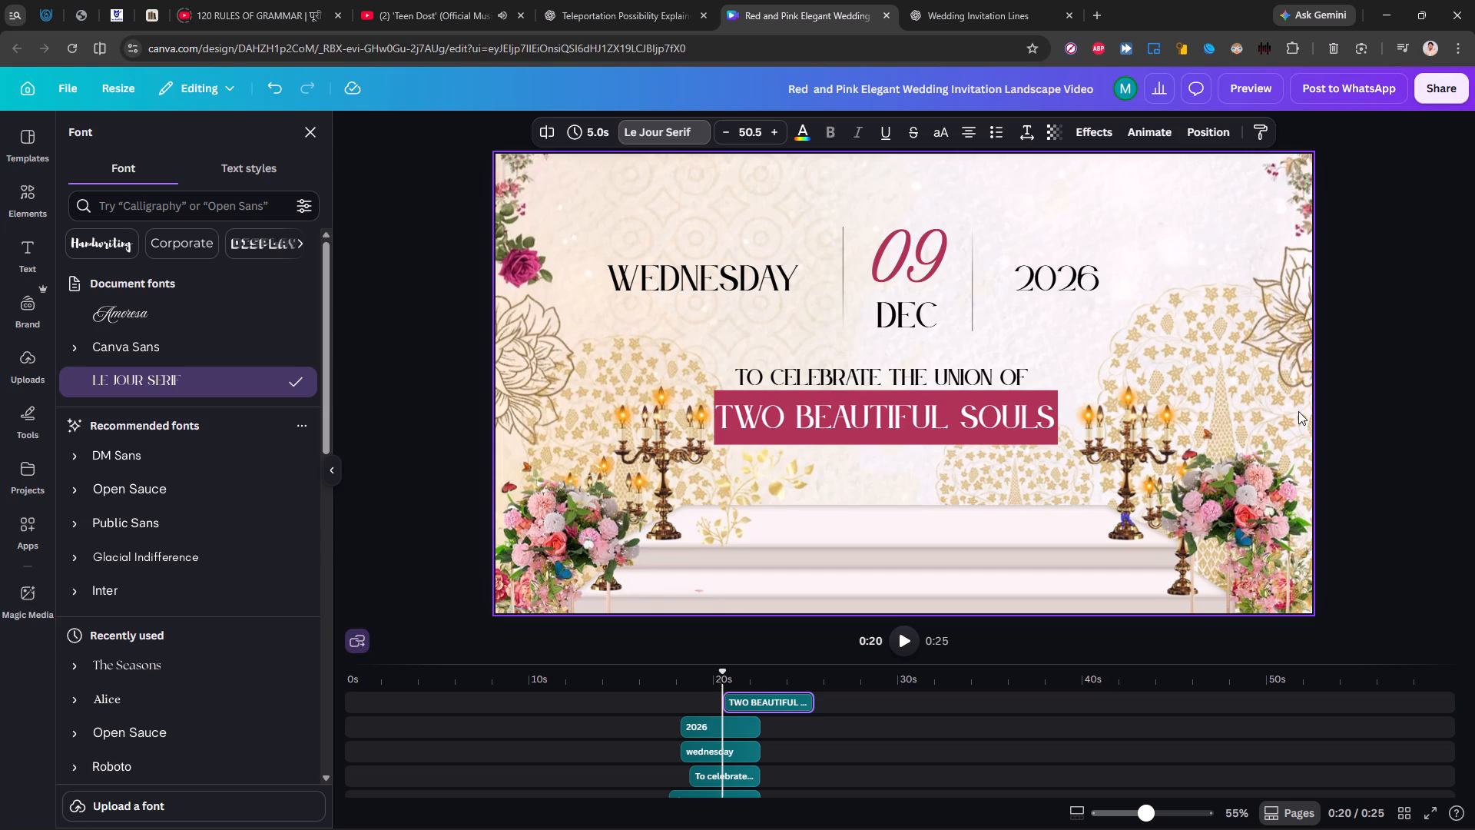
{"action": "key", "text": "Right"}
{"action": "key", "text": "Right"}
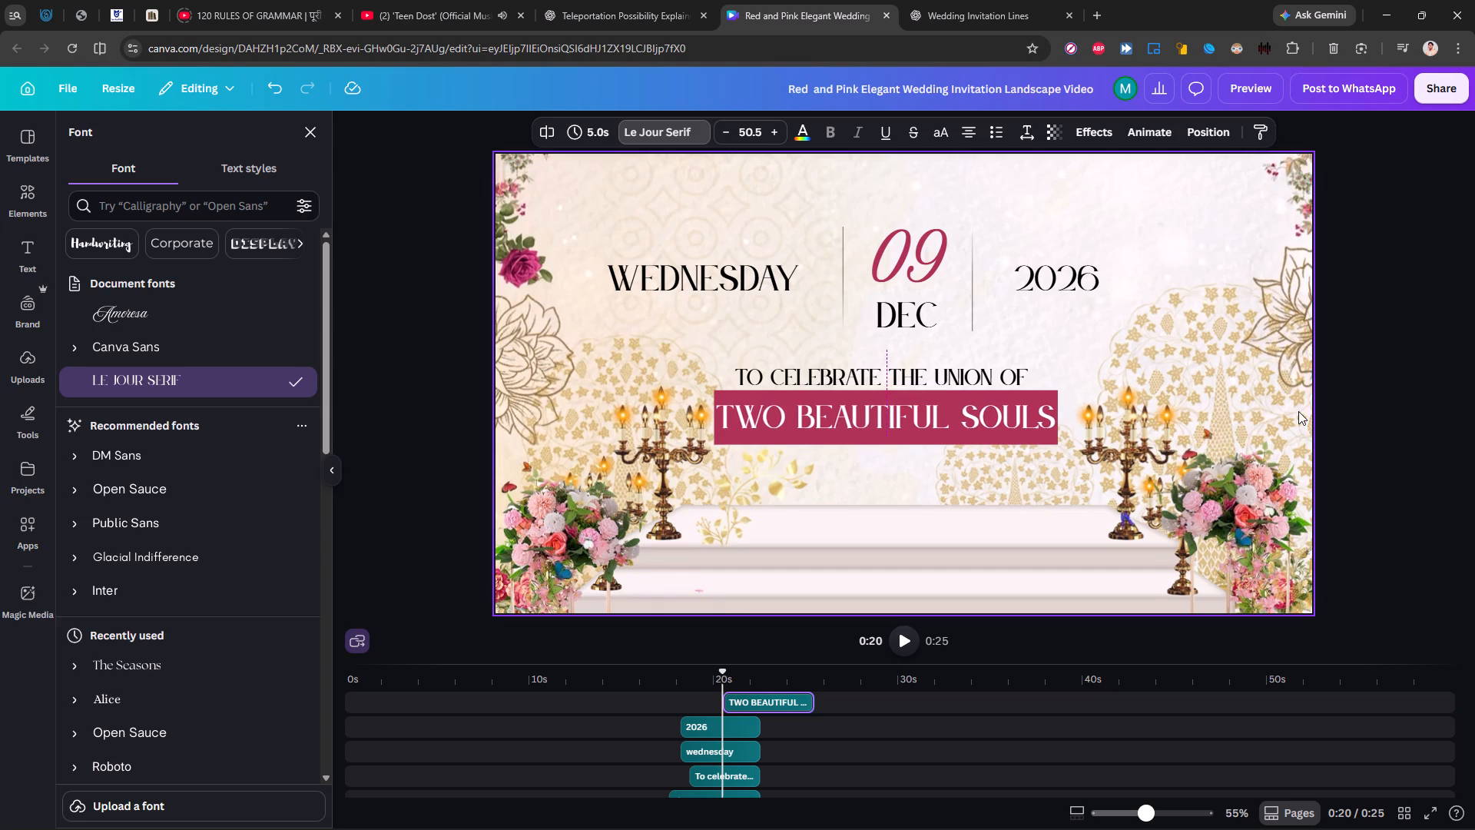
{"action": "left_click", "coordinate": [1379, 431]}
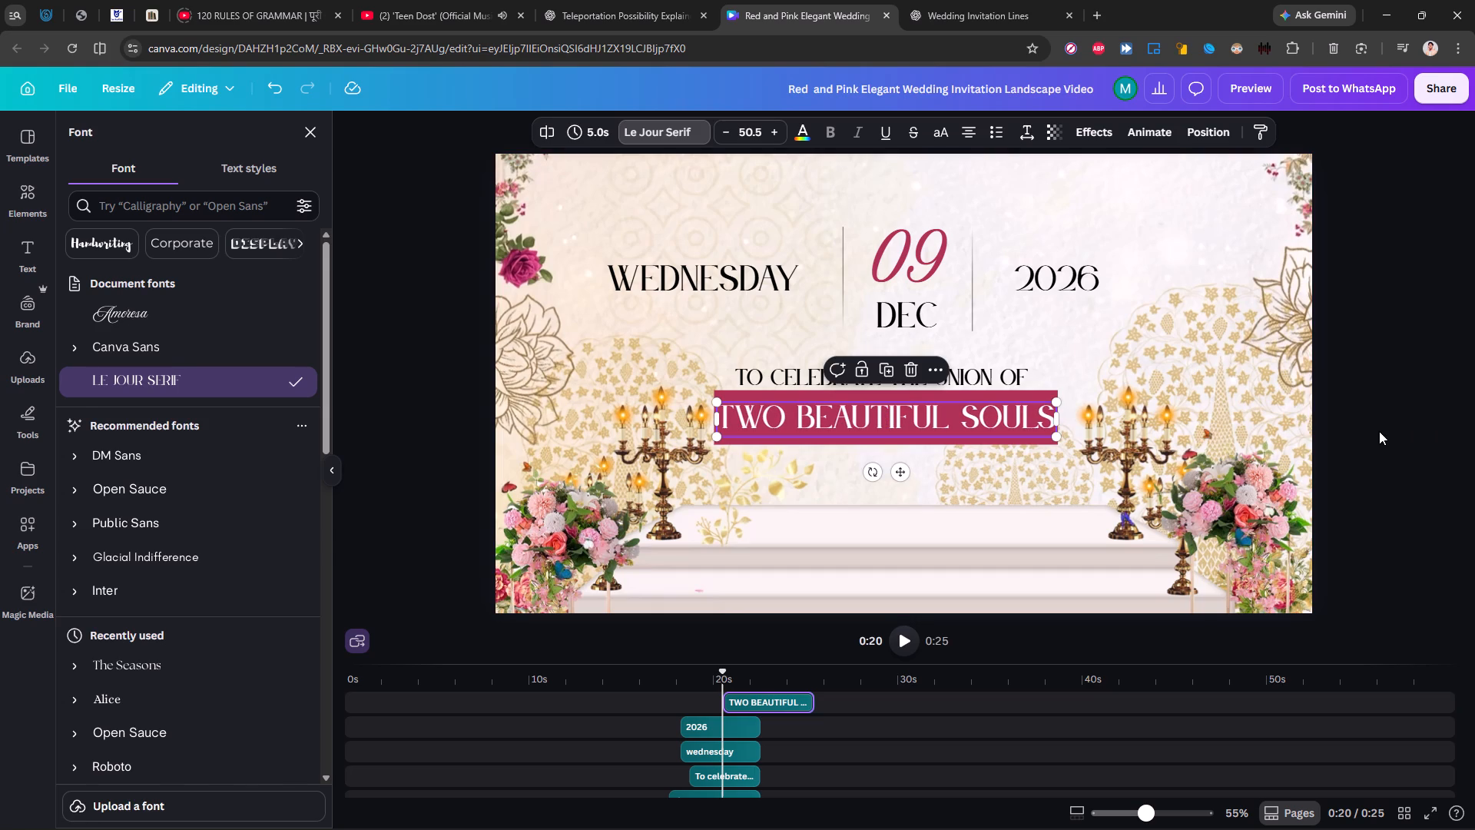
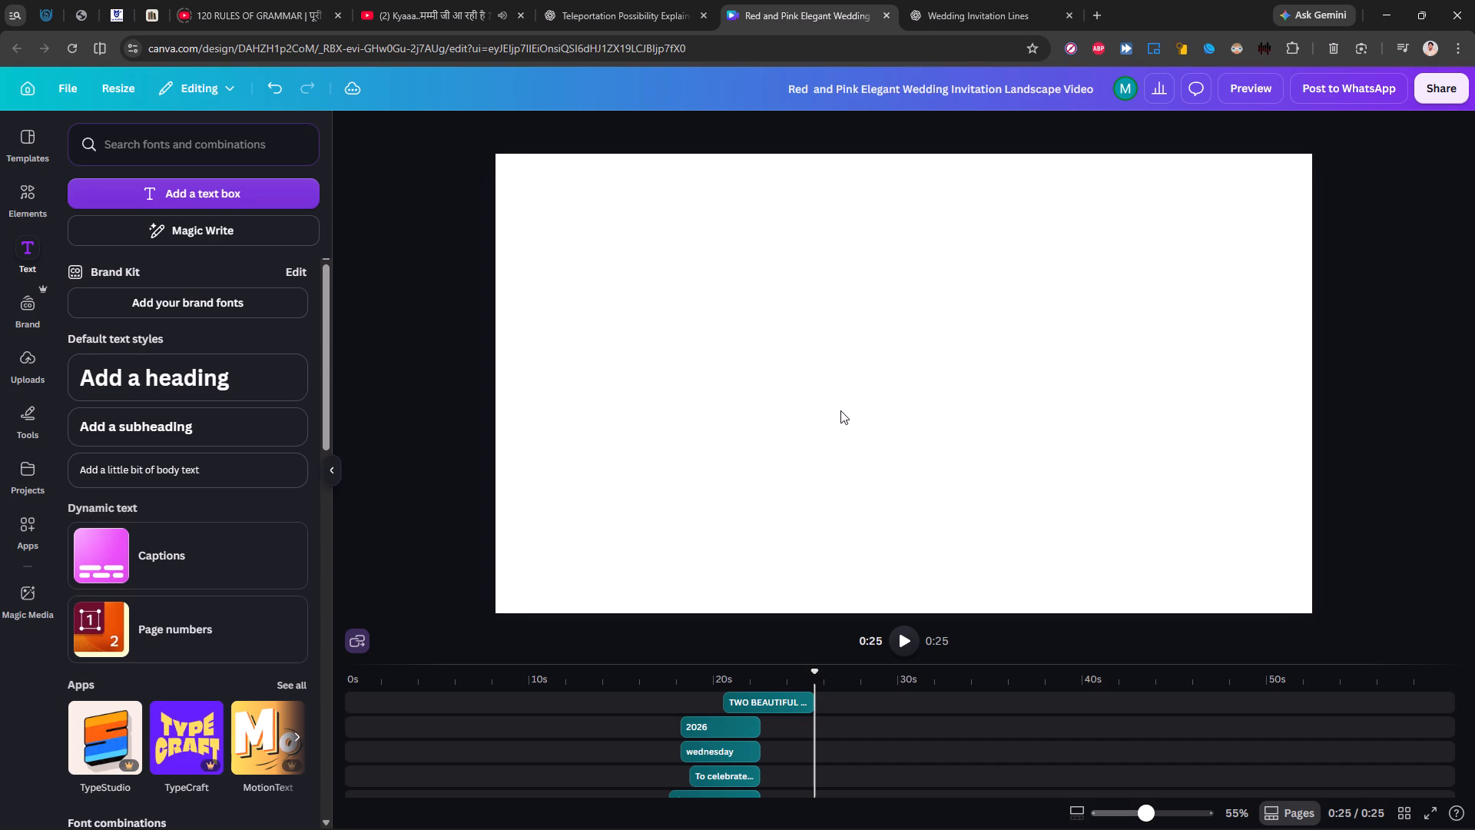
Try Block and Pan on the "TWO BEAUTIFUL SOULS" heading, settling on the Wipe animation for both enter and exit.
{"action": "left_click", "coordinate": [748, 700]}
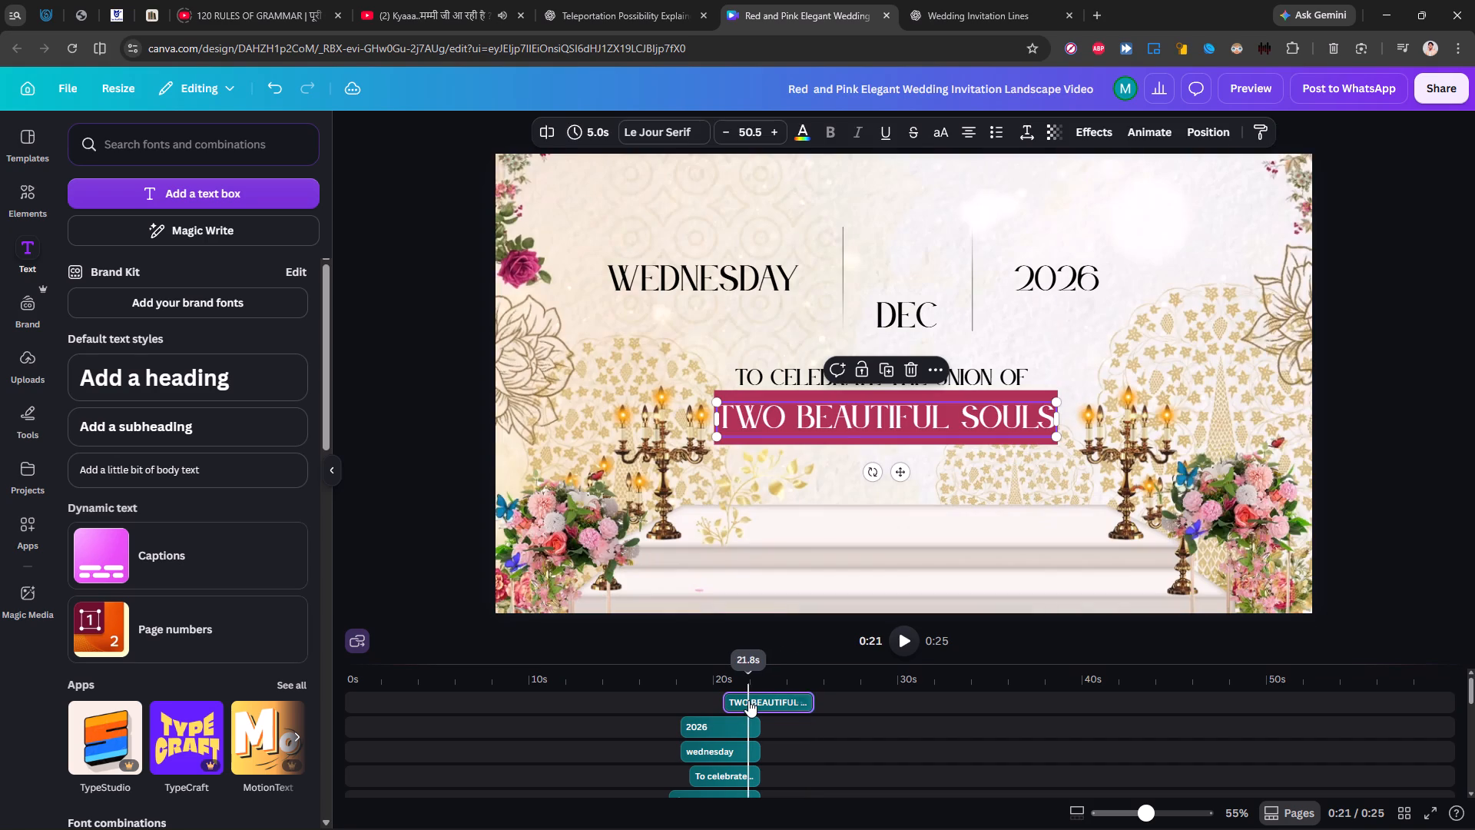
{"action": "left_click", "coordinate": [843, 413]}
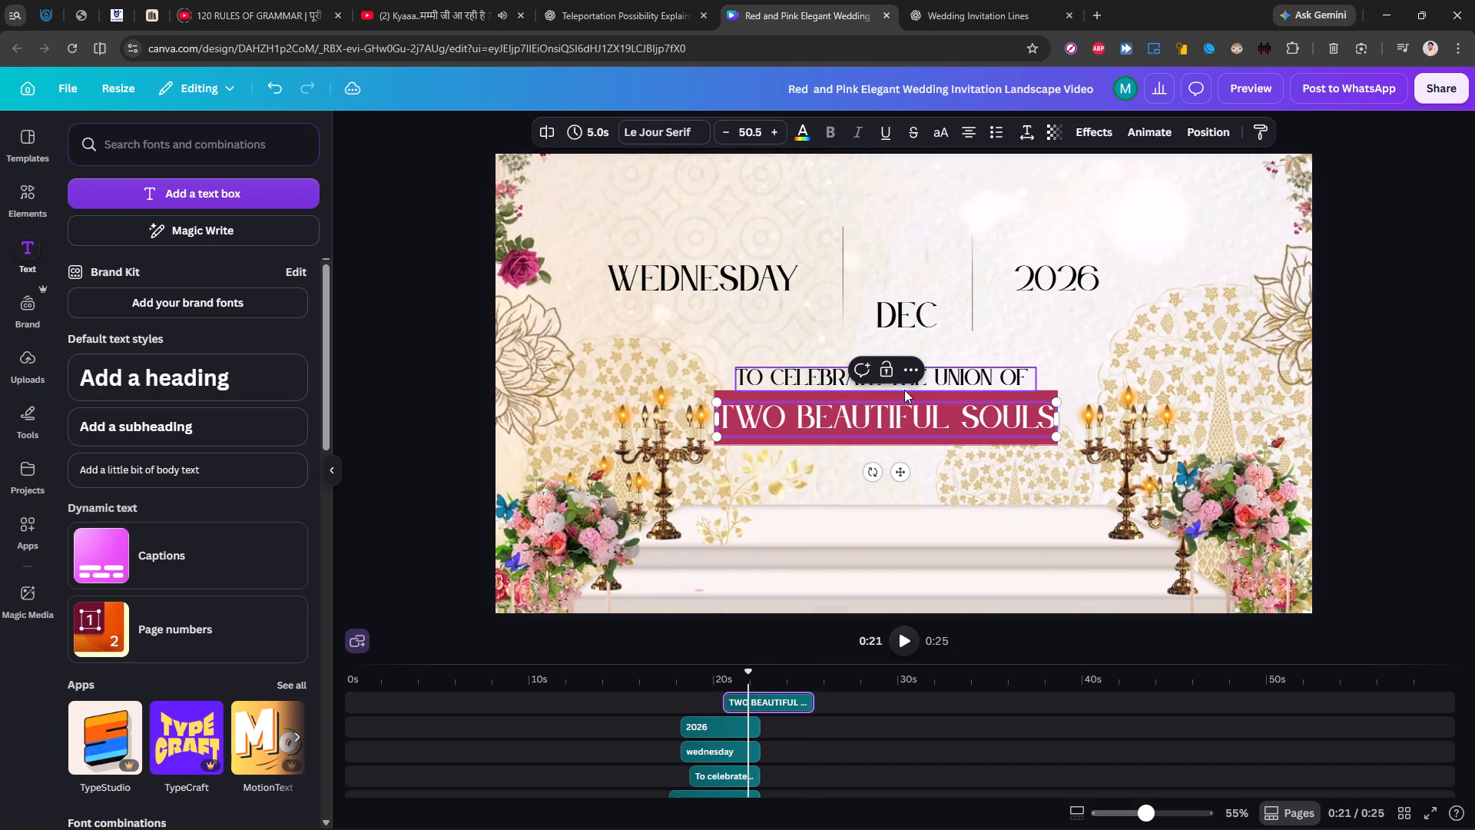
{"action": "left_click", "coordinate": [1142, 130]}
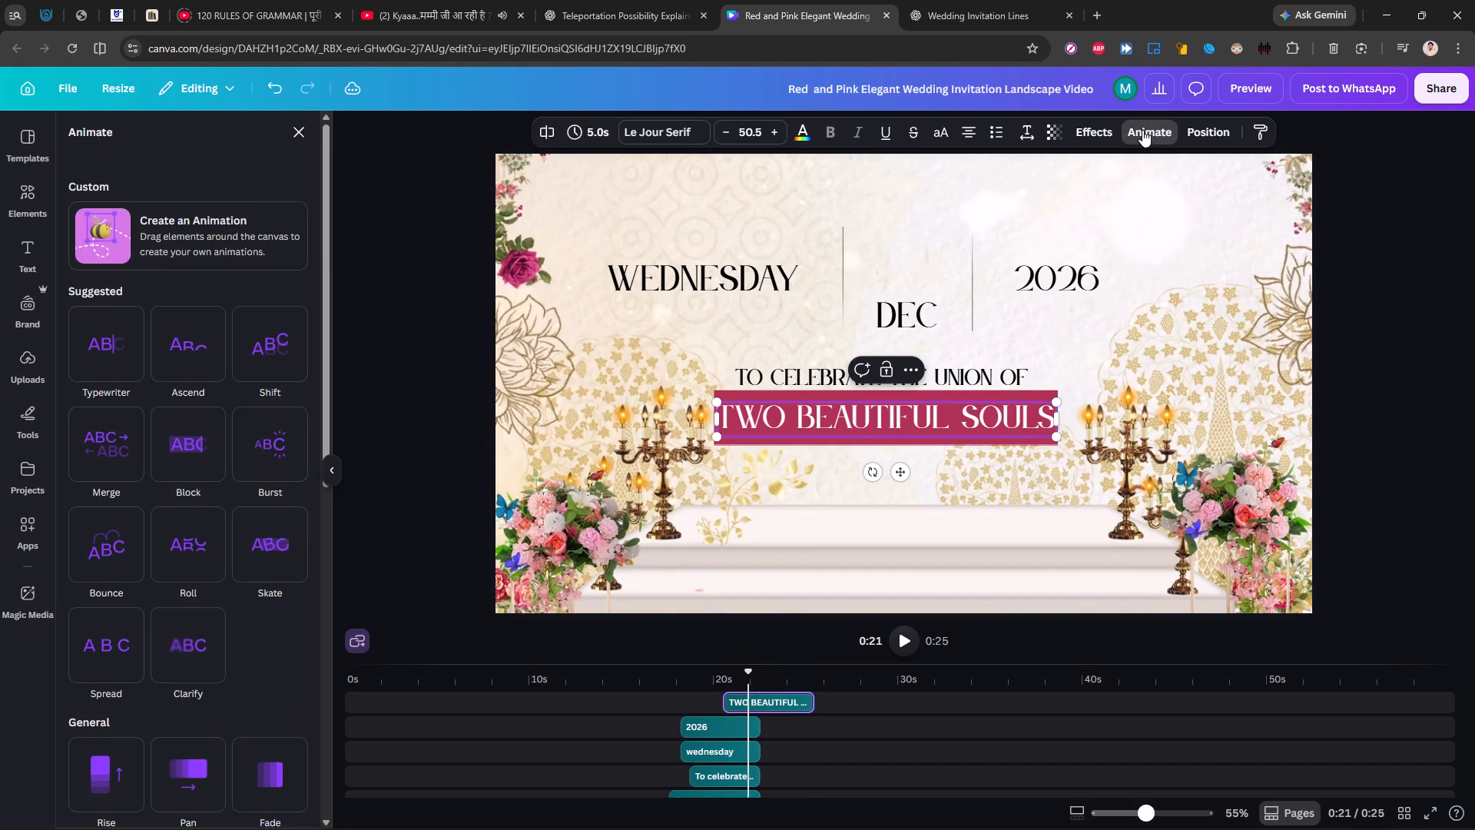
{"action": "left_click", "coordinate": [176, 444]}
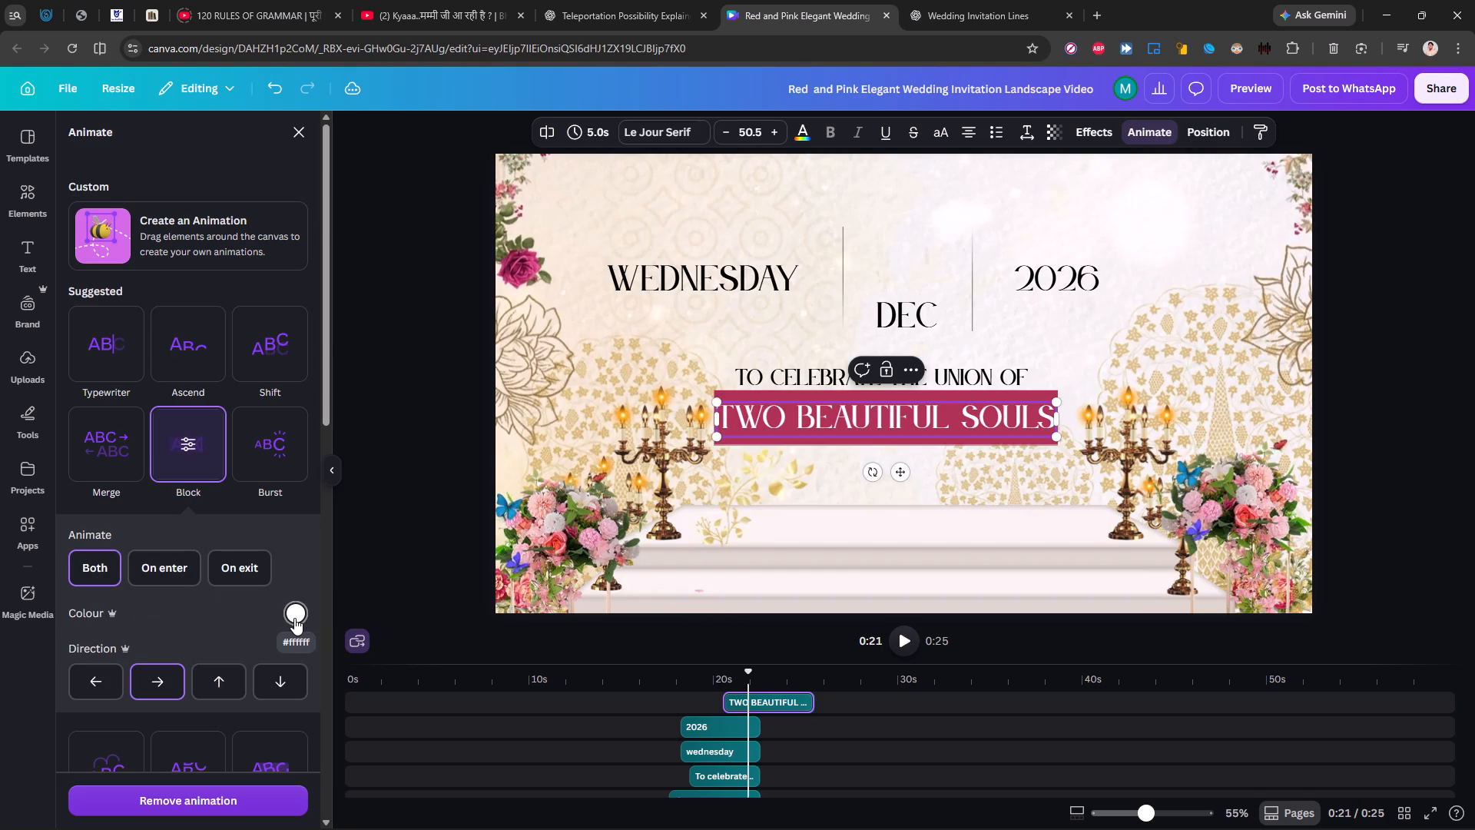
{"action": "scroll", "coordinate": [234, 553], "scroll_direction": "down", "scroll_amount": 3}
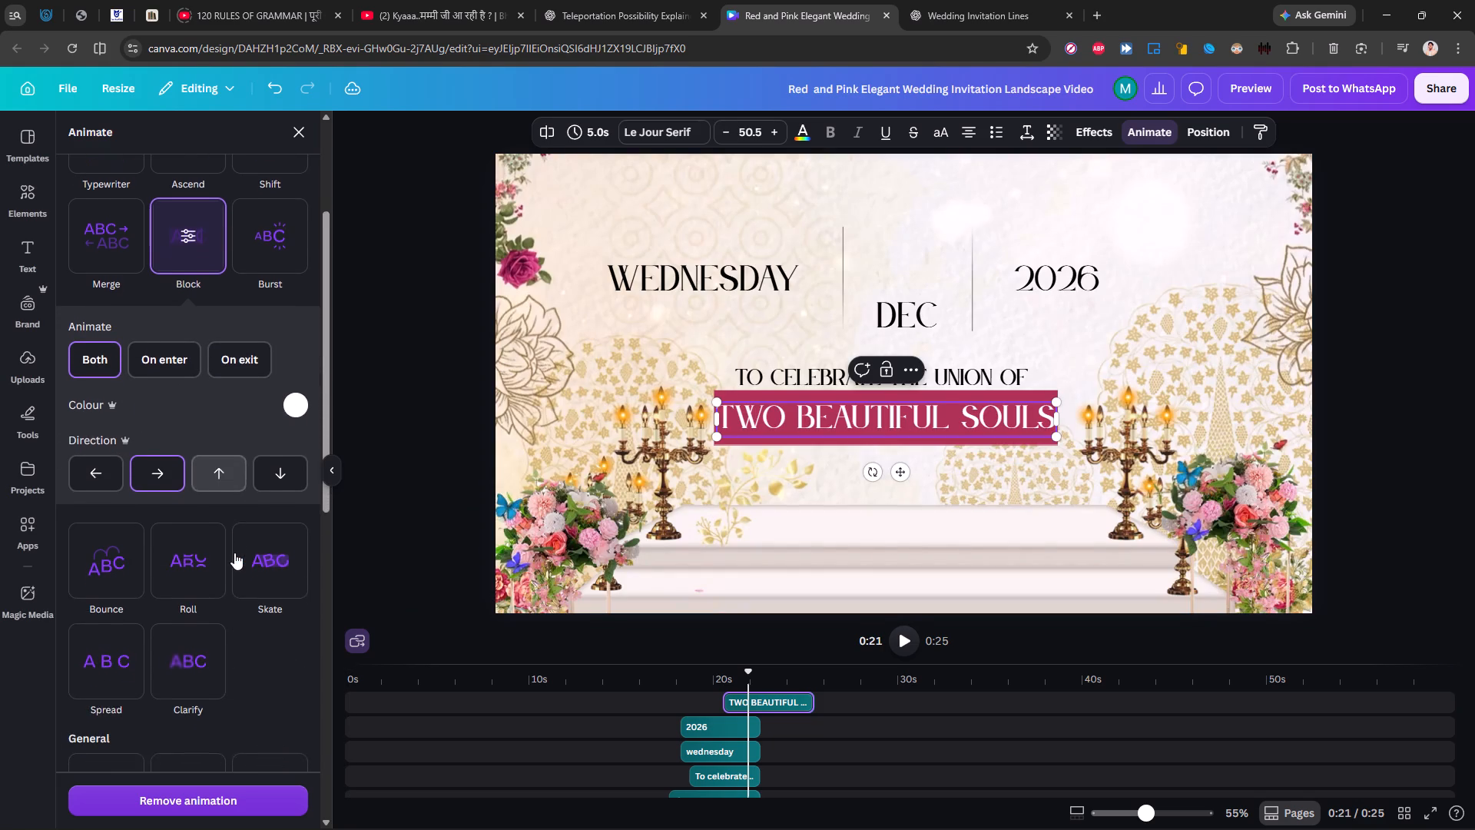
{"action": "scroll", "coordinate": [234, 553], "scroll_direction": "down", "scroll_amount": 4}
{"action": "left_click", "coordinate": [184, 496]}
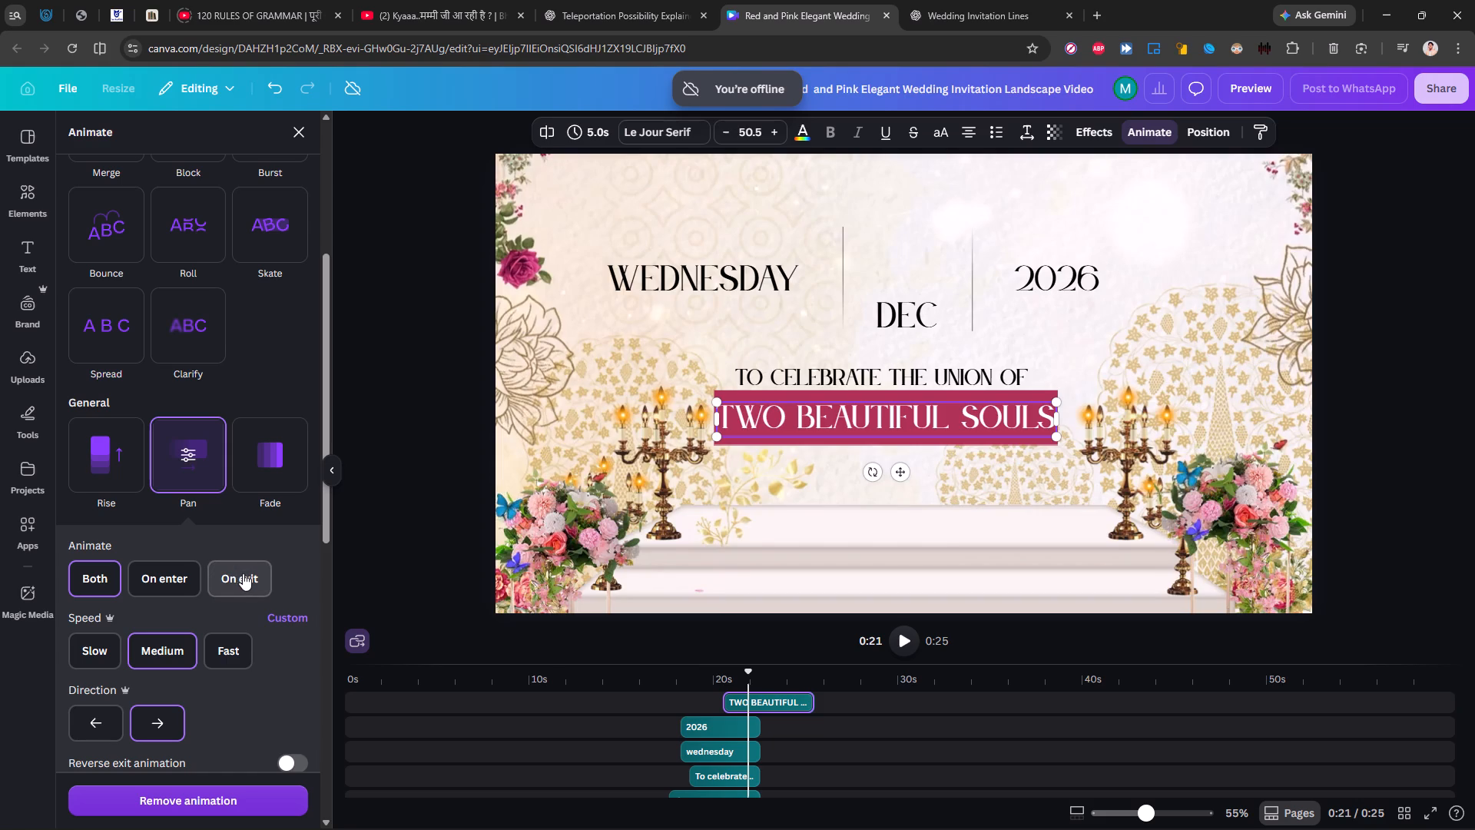
{"action": "scroll", "coordinate": [240, 576], "scroll_direction": "down", "scroll_amount": 5}
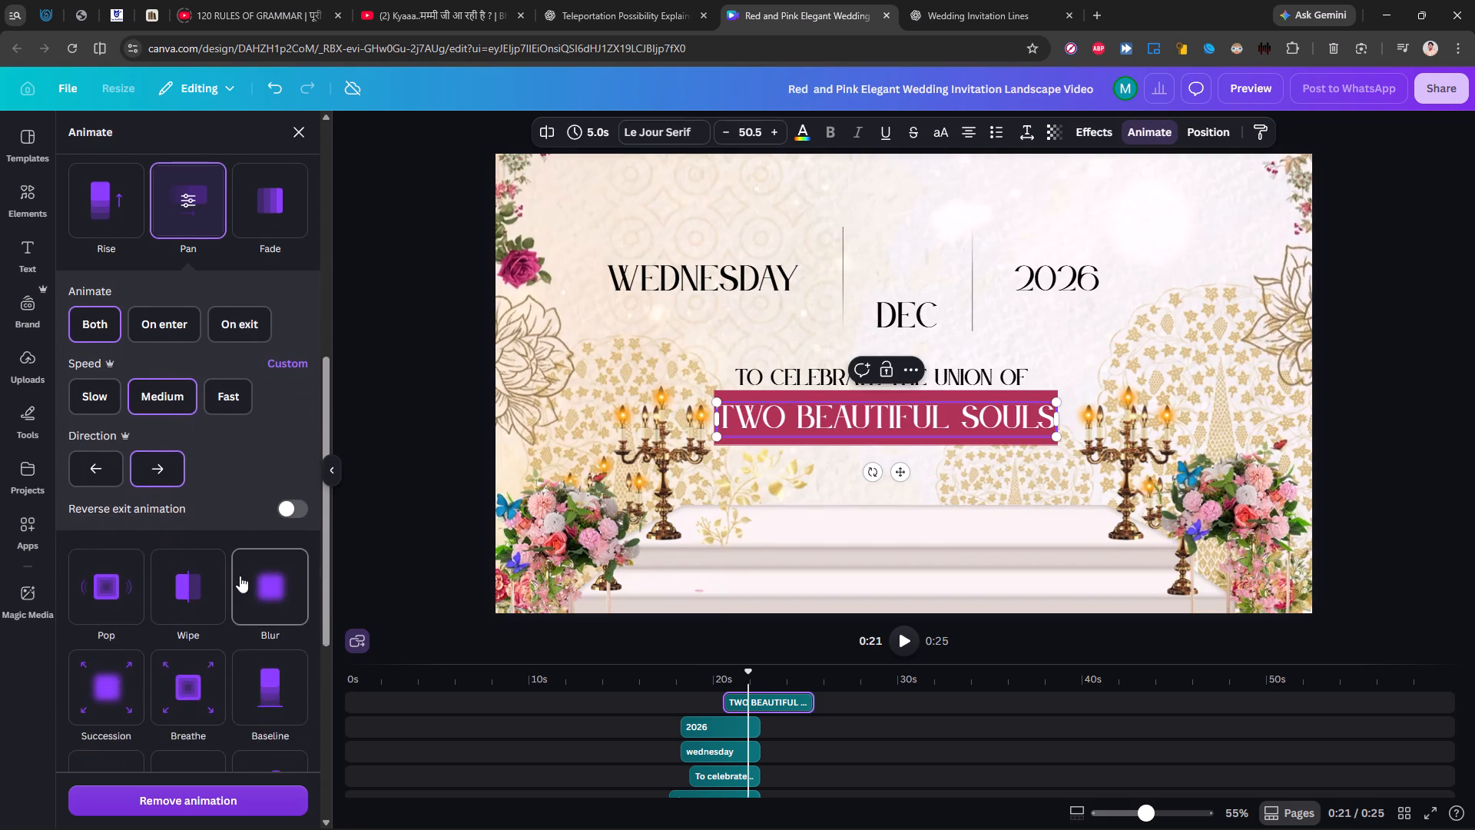
{"action": "scroll", "coordinate": [240, 576], "scroll_direction": "down", "scroll_amount": 1}
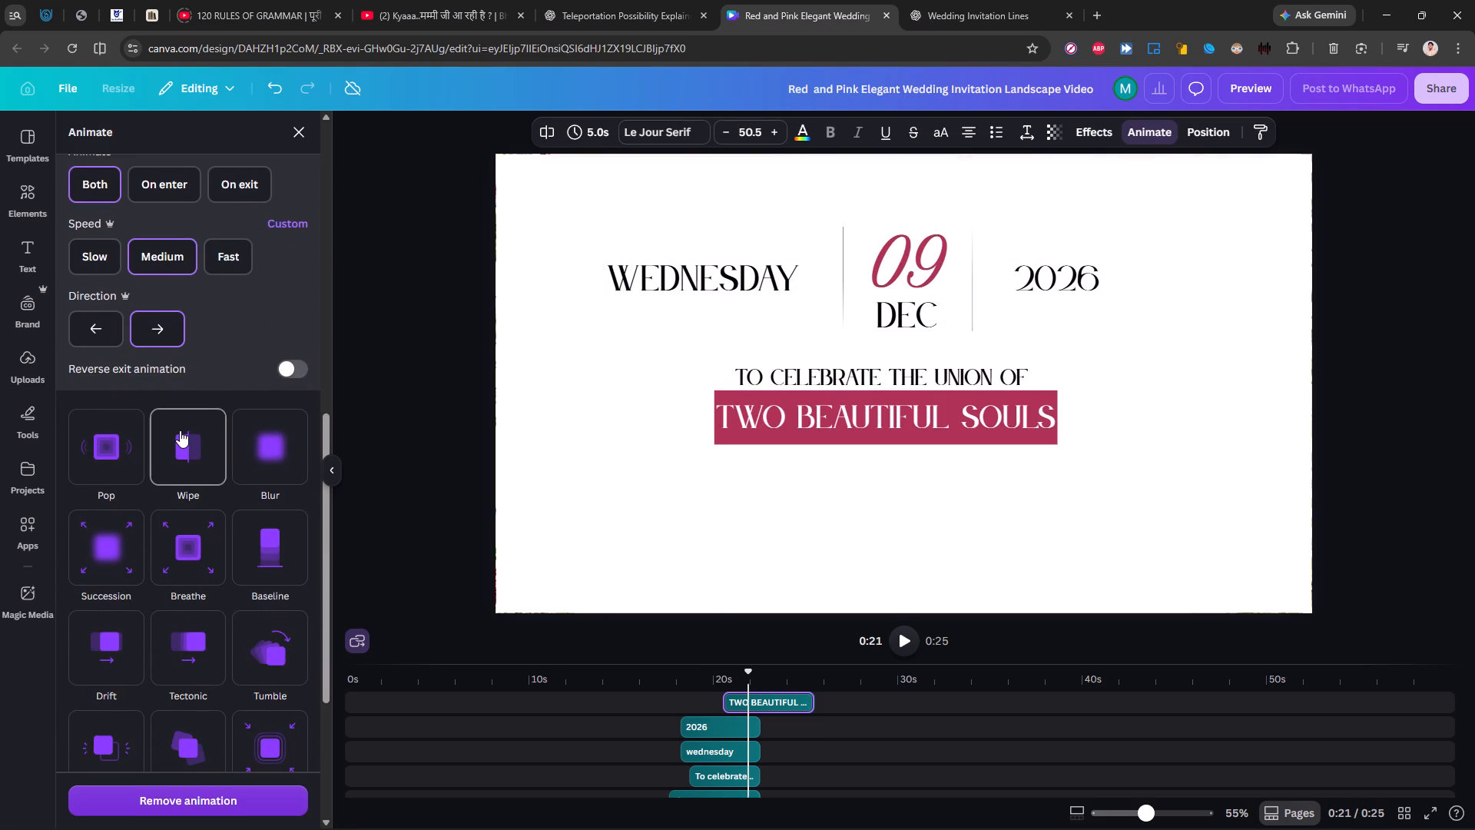
{"action": "left_click", "coordinate": [180, 430]}
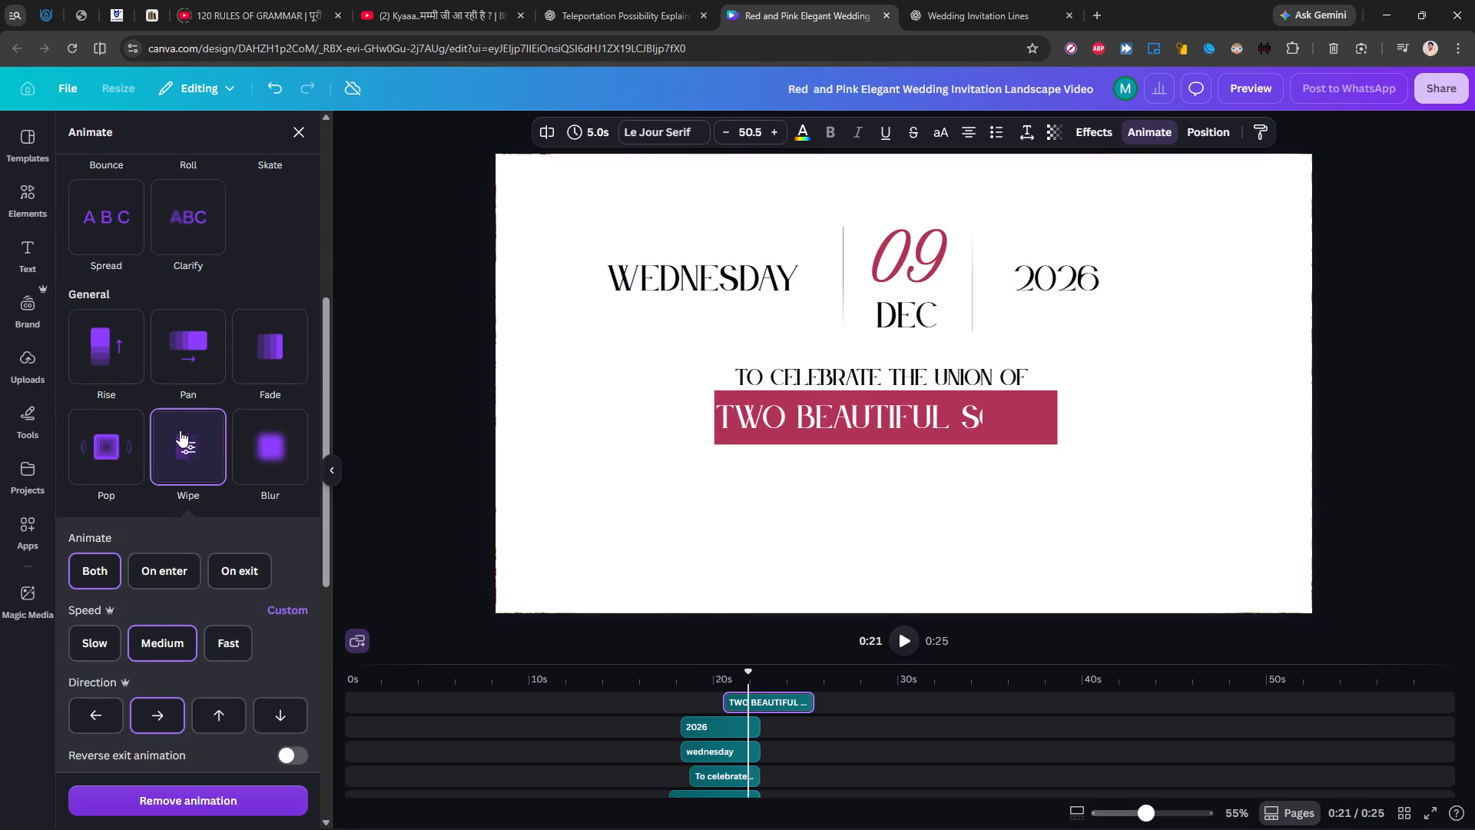
{"action": "left_click", "coordinate": [213, 579]}
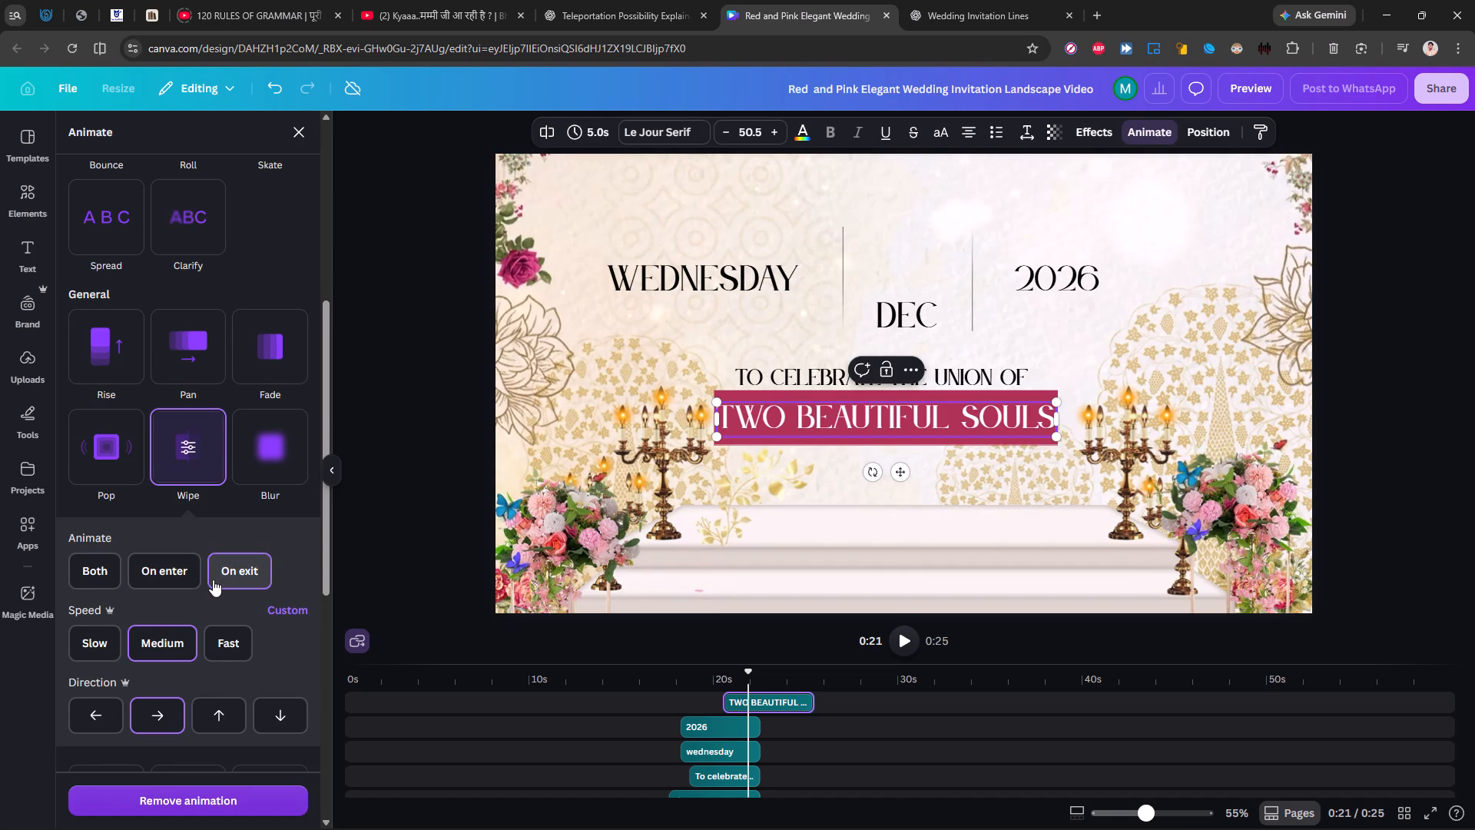
{"action": "left_click", "coordinate": [73, 573]}
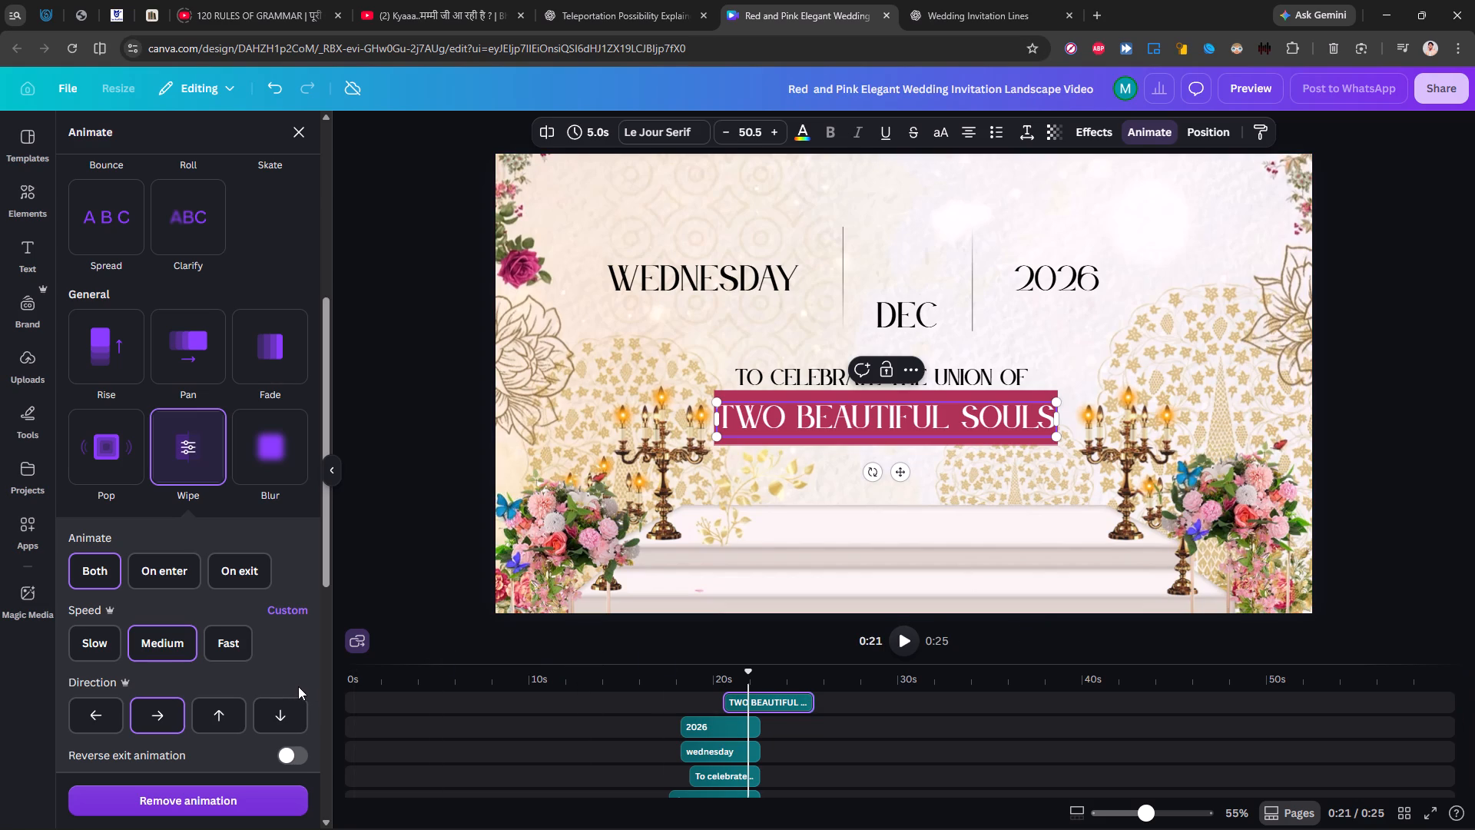
Play the video from about the 14-second mark and look through the timeline tracks down to the page clips.
{"action": "left_click", "coordinate": [605, 725]}
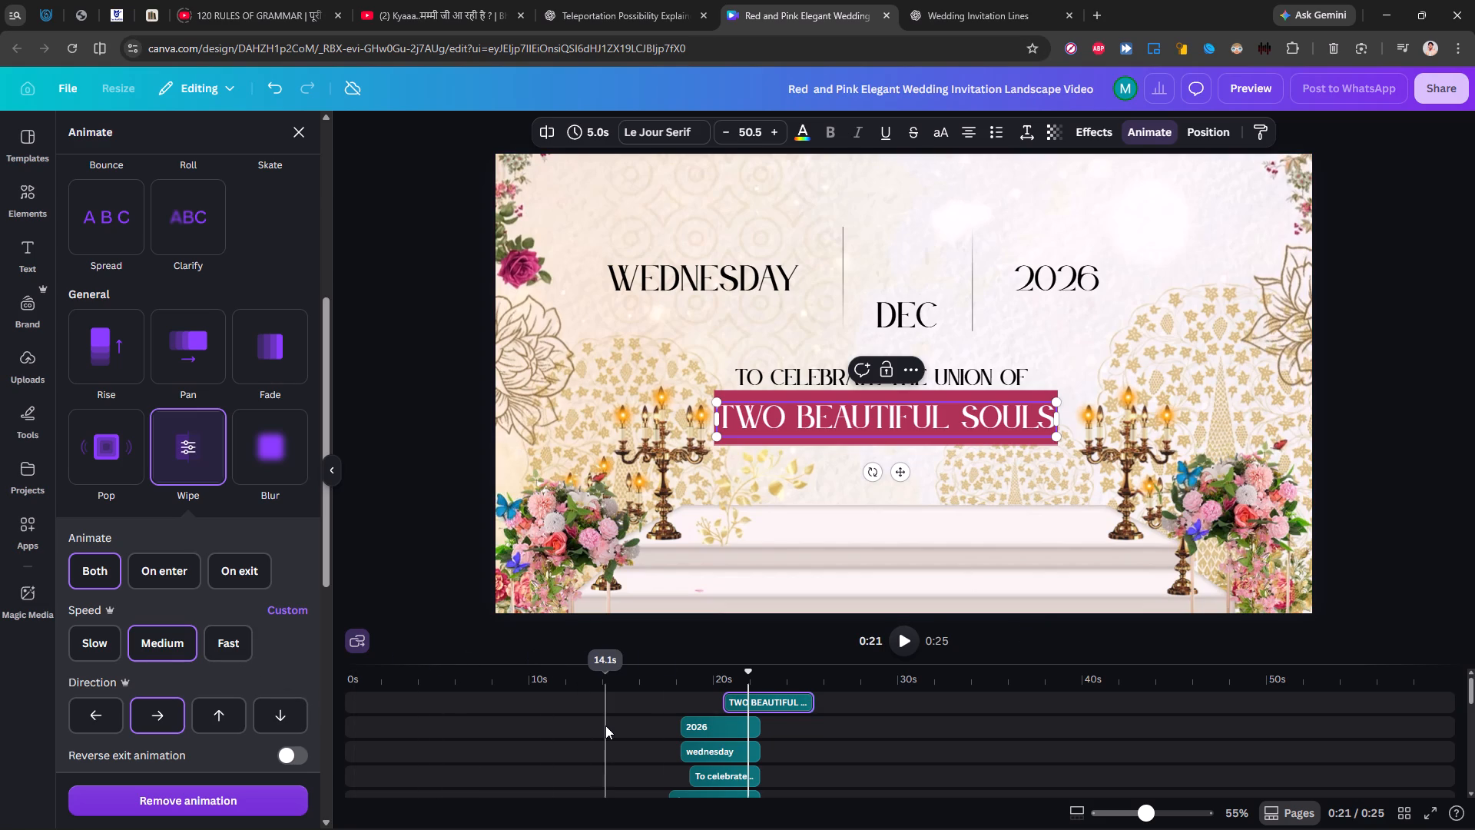
{"action": "key", "text": "space"}
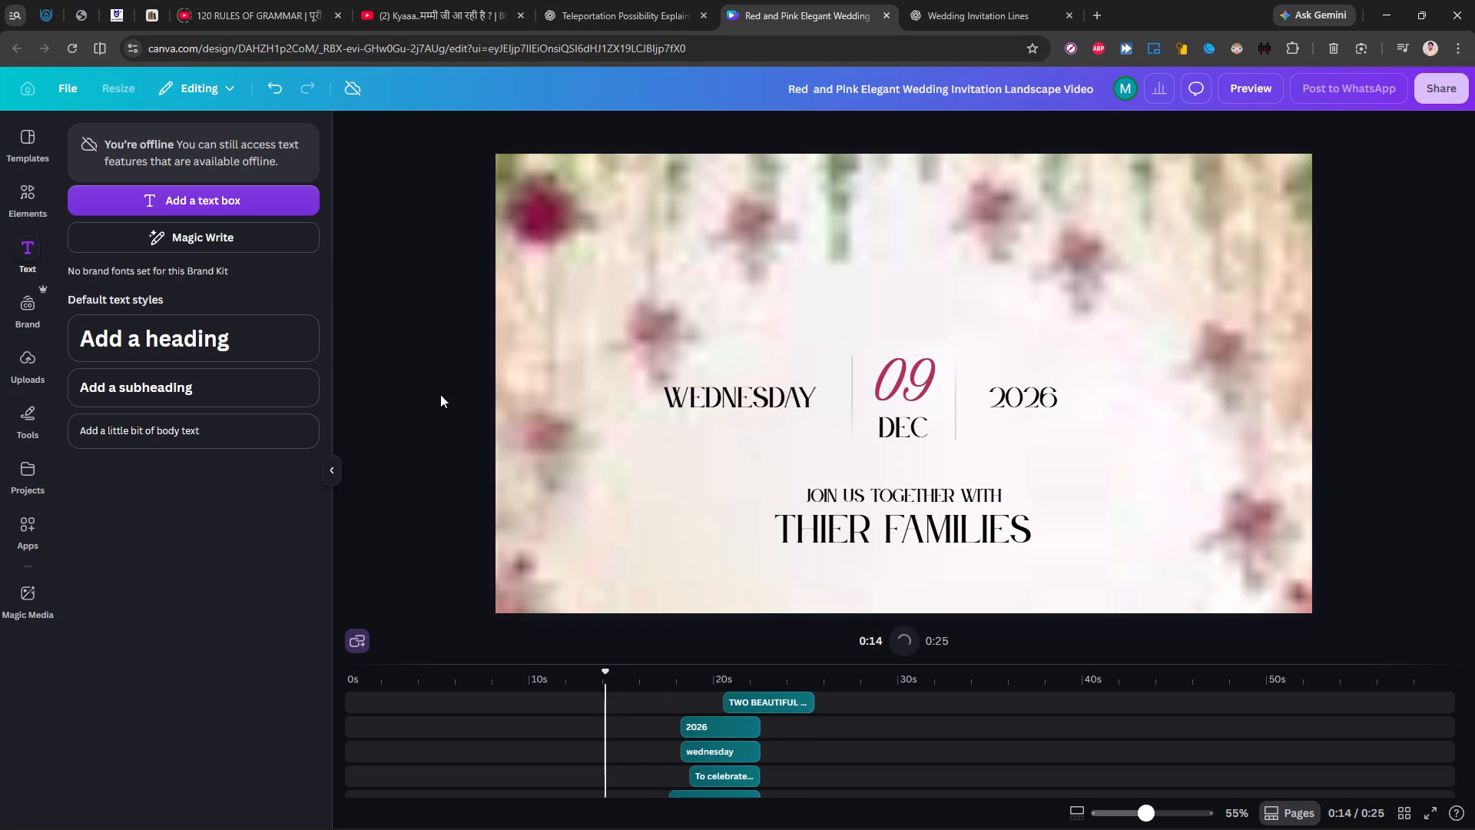
{"action": "scroll", "coordinate": [467, 443], "scroll_direction": "down", "scroll_amount": 7}
{"action": "scroll", "coordinate": [606, 699], "scroll_direction": "down", "scroll_amount": 6}
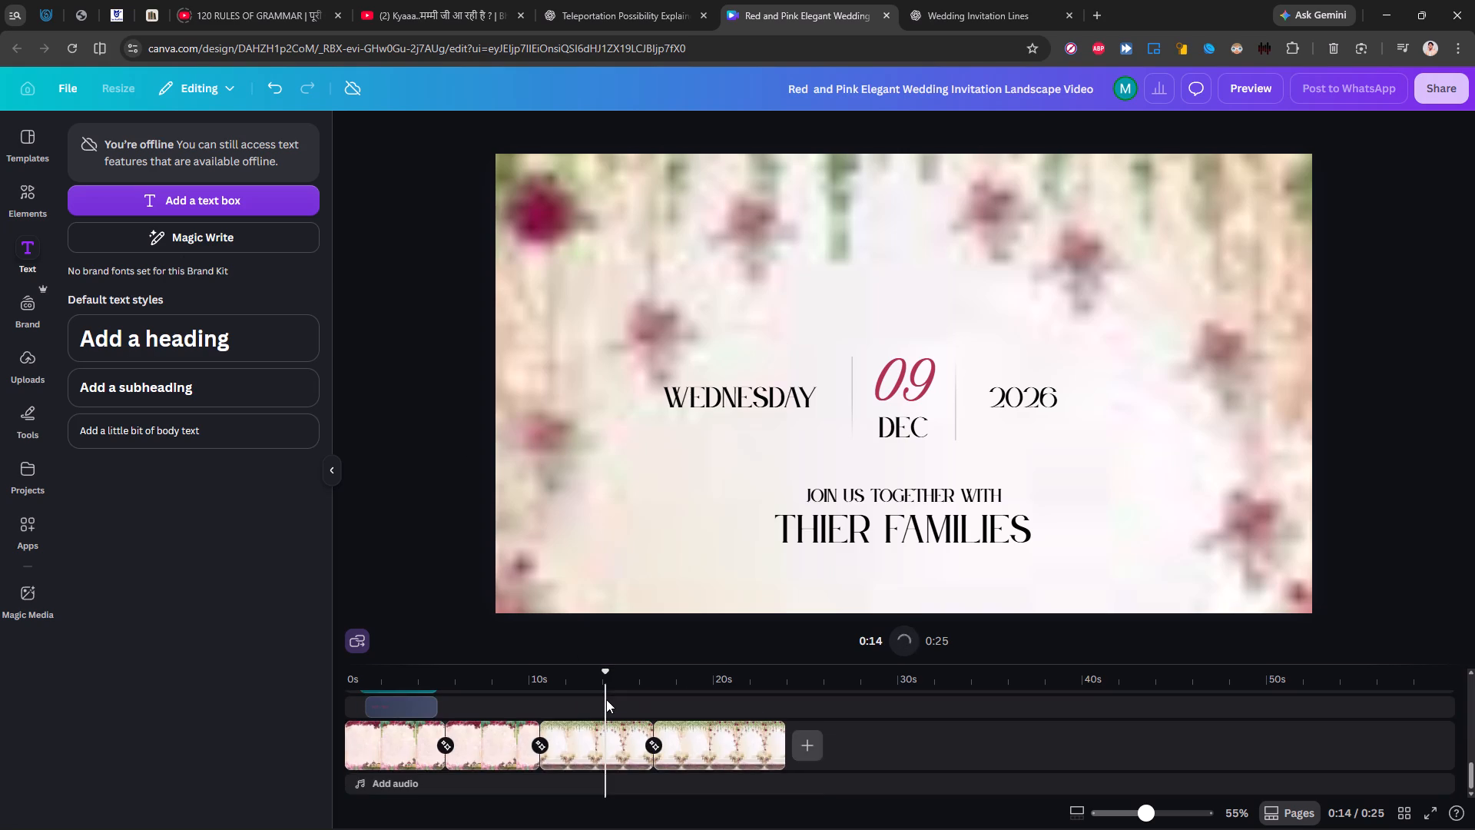
{"action": "scroll", "coordinate": [606, 699], "scroll_direction": "up", "scroll_amount": 1}
{"action": "scroll", "coordinate": [606, 699], "scroll_direction": "right", "scroll_amount": 4}
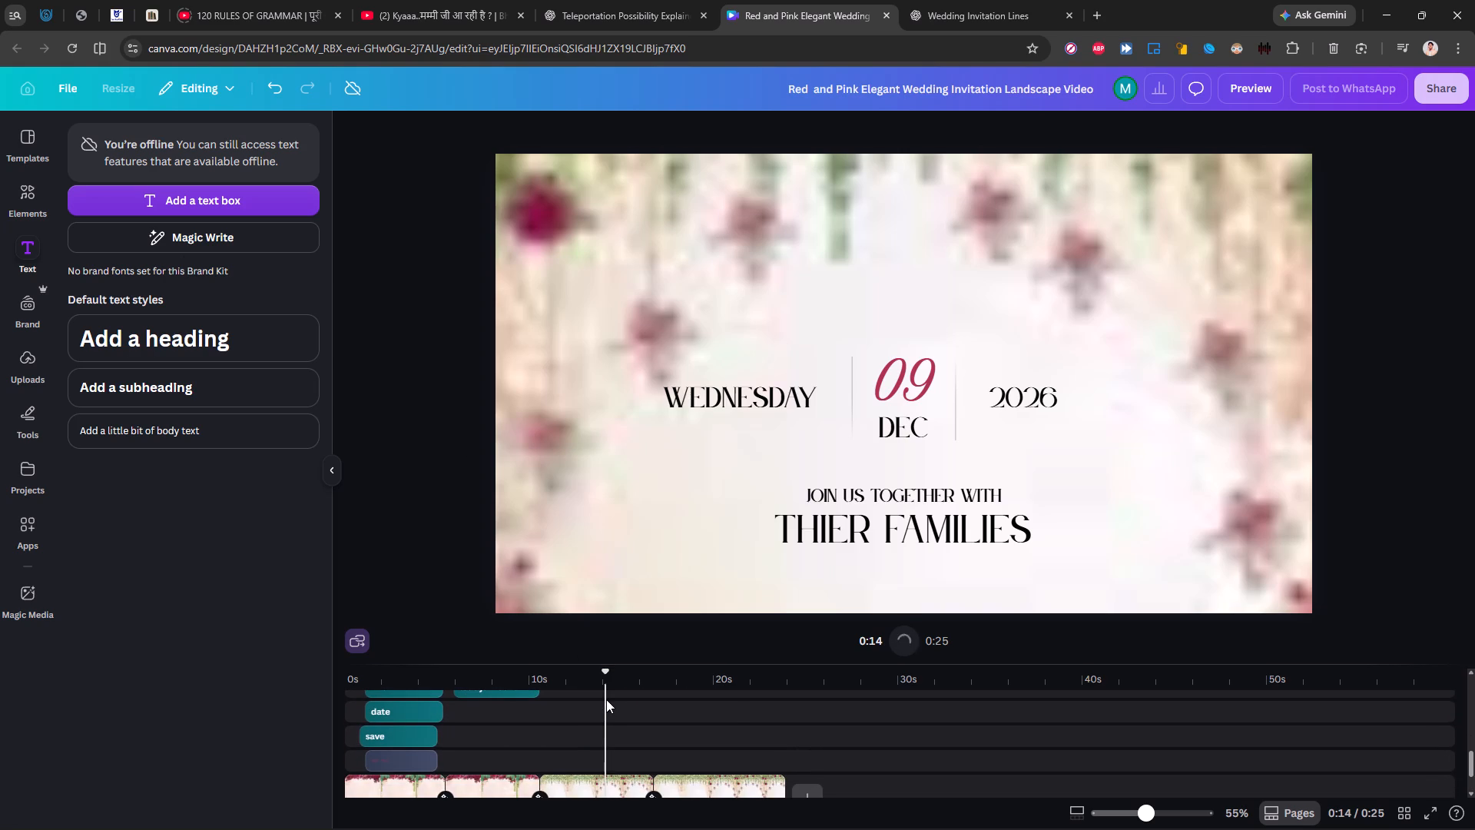
{"action": "scroll", "coordinate": [505, 775], "scroll_direction": "right", "scroll_amount": 2}
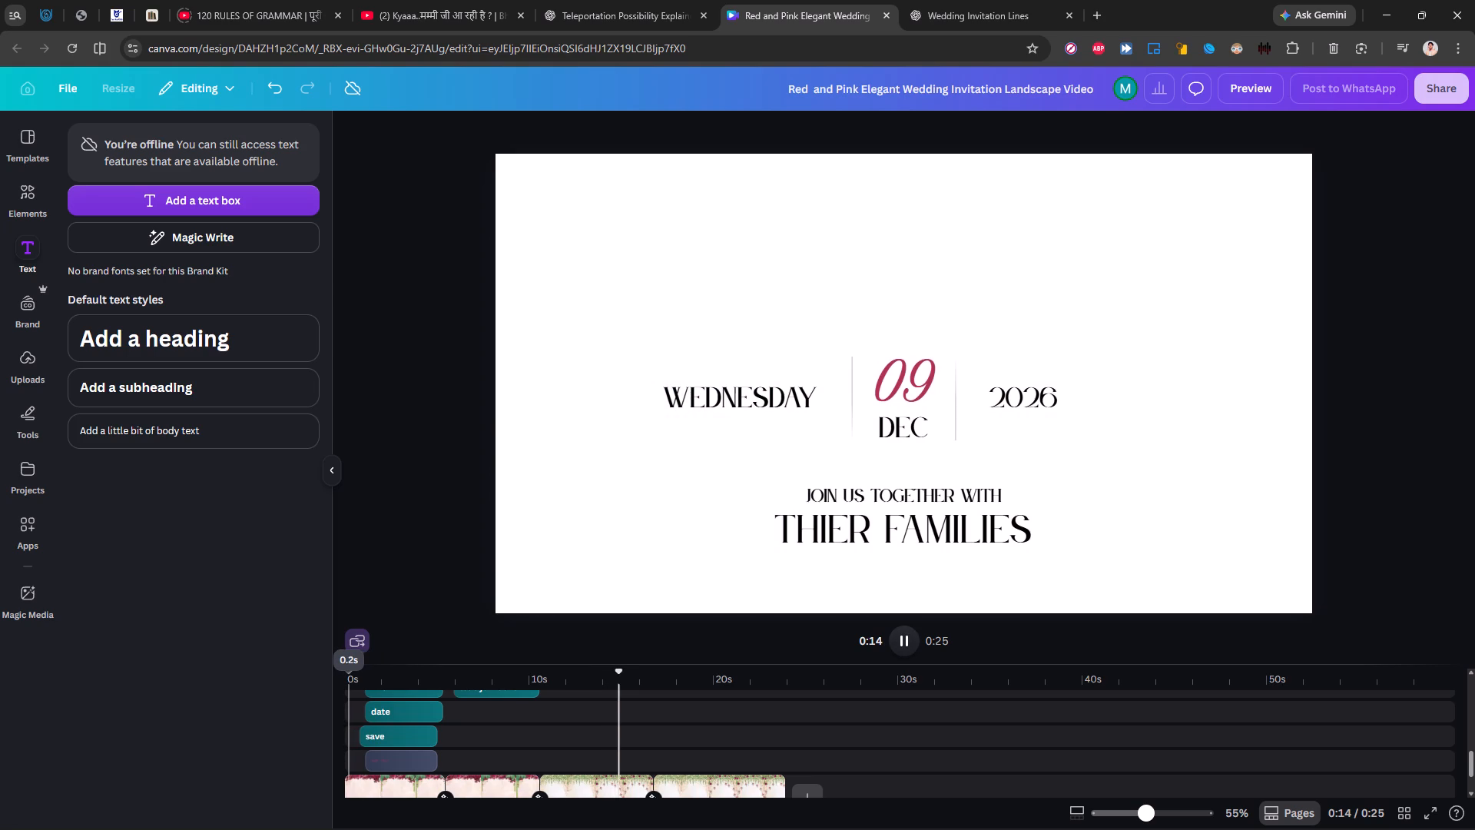
Play the invitation video from the beginning to review its pages and text animations.
{"action": "left_click", "coordinate": [349, 682]}
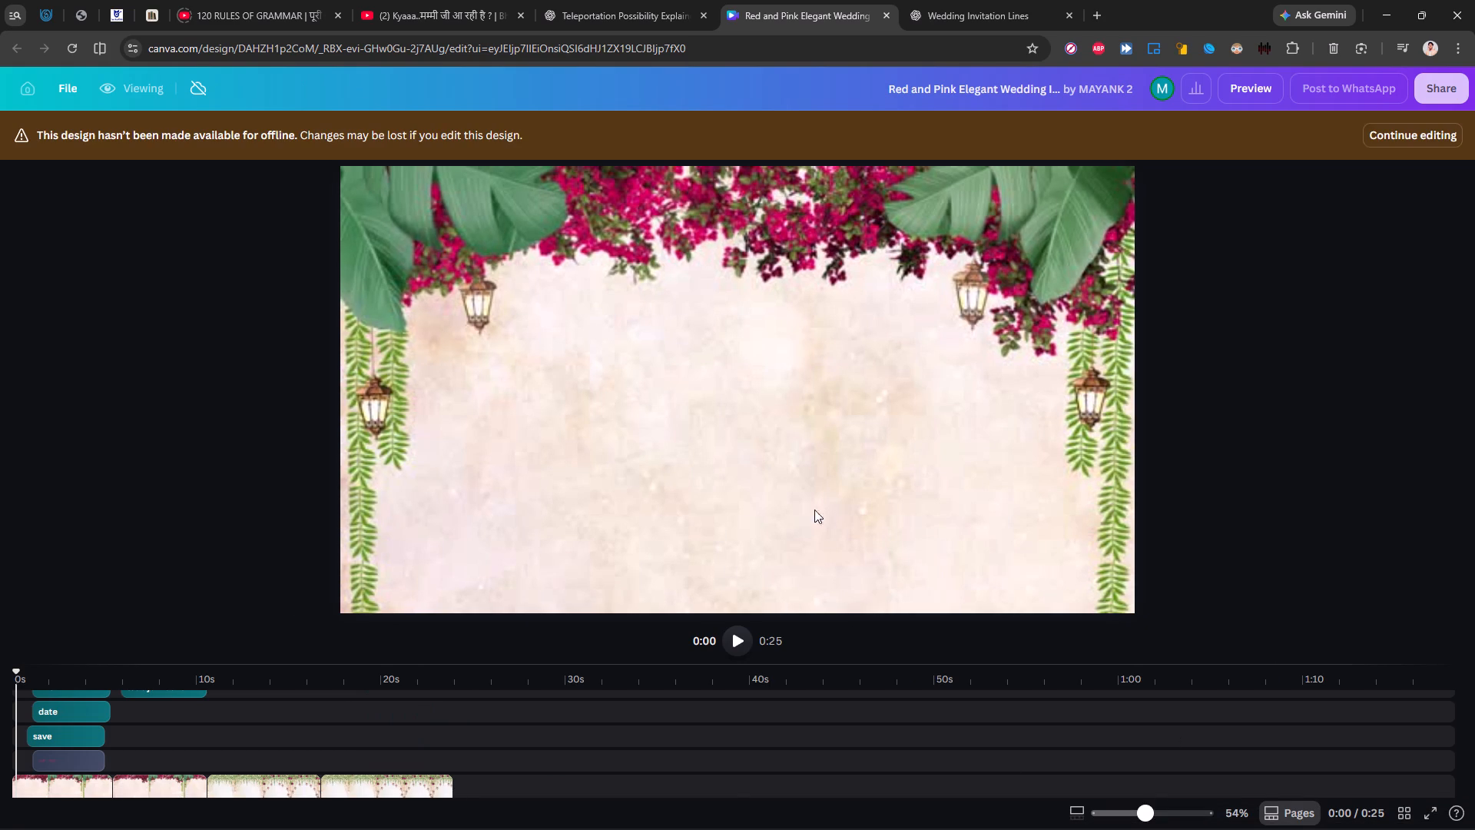
{"action": "left_click", "coordinate": [740, 644]}
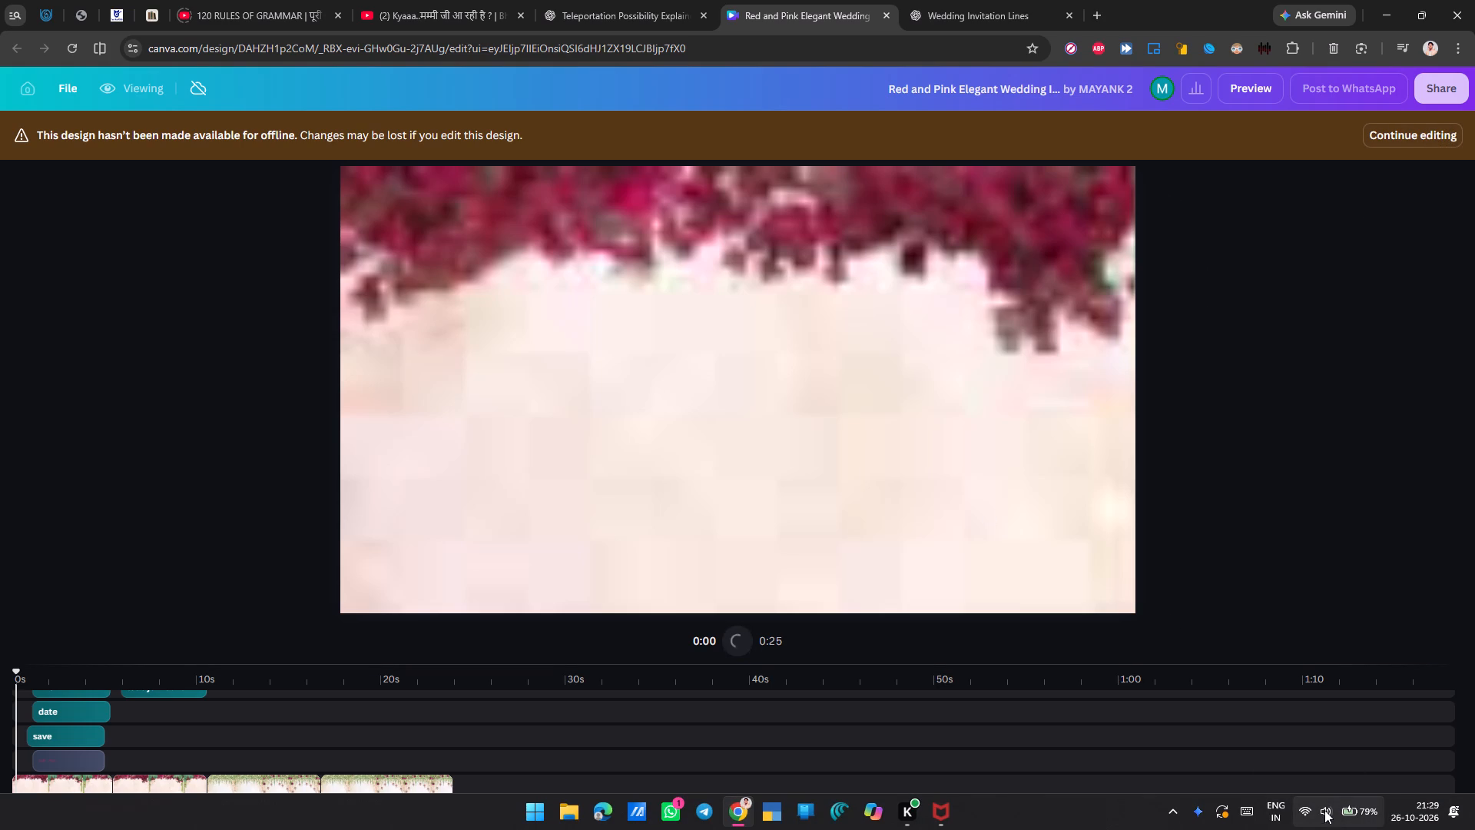
{"action": "scroll", "coordinate": [452, 210], "scroll_direction": "down", "scroll_amount": 2}
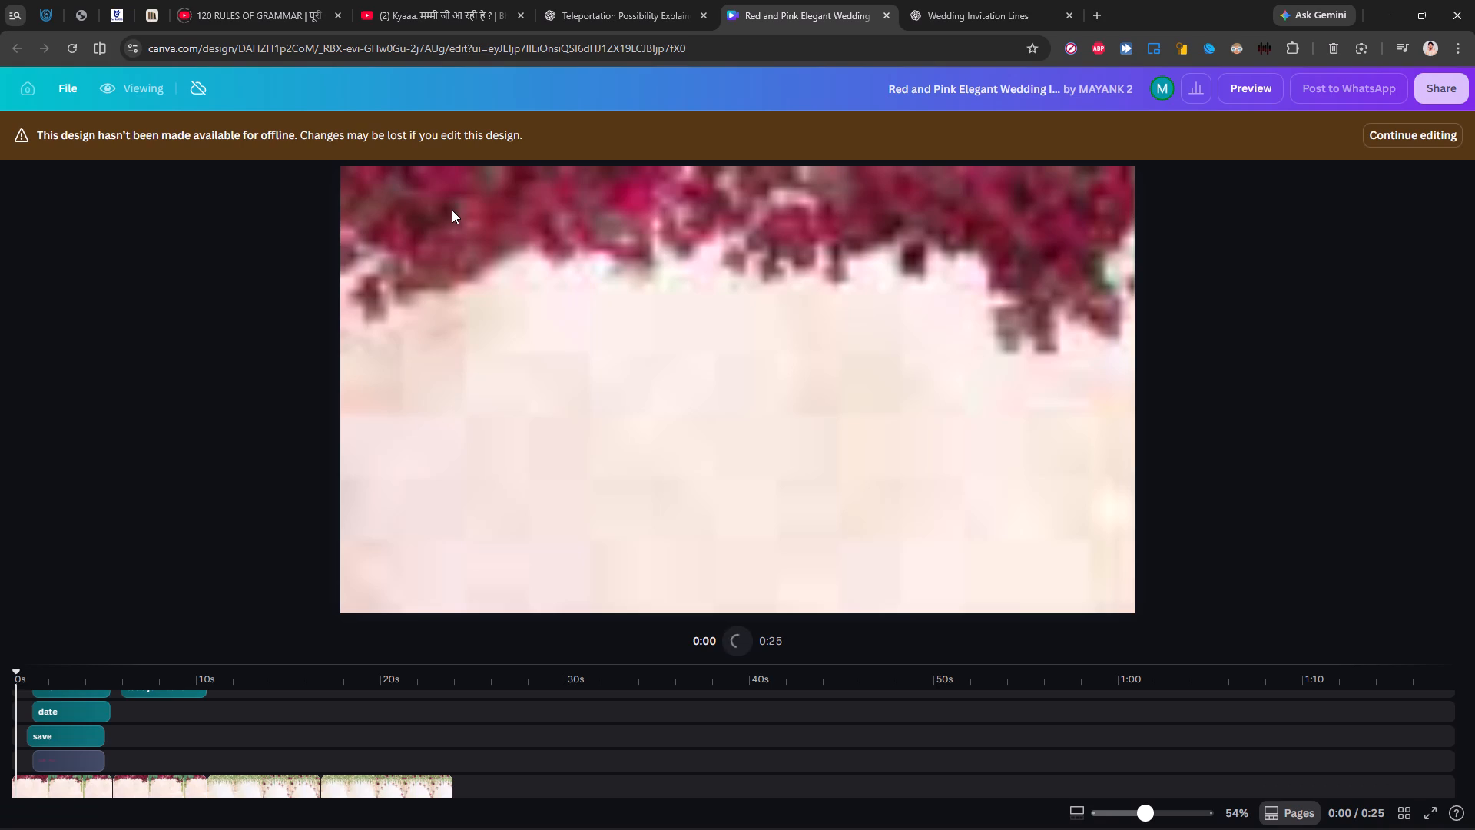
{"action": "scroll", "coordinate": [452, 210], "scroll_direction": "down", "scroll_amount": 1}
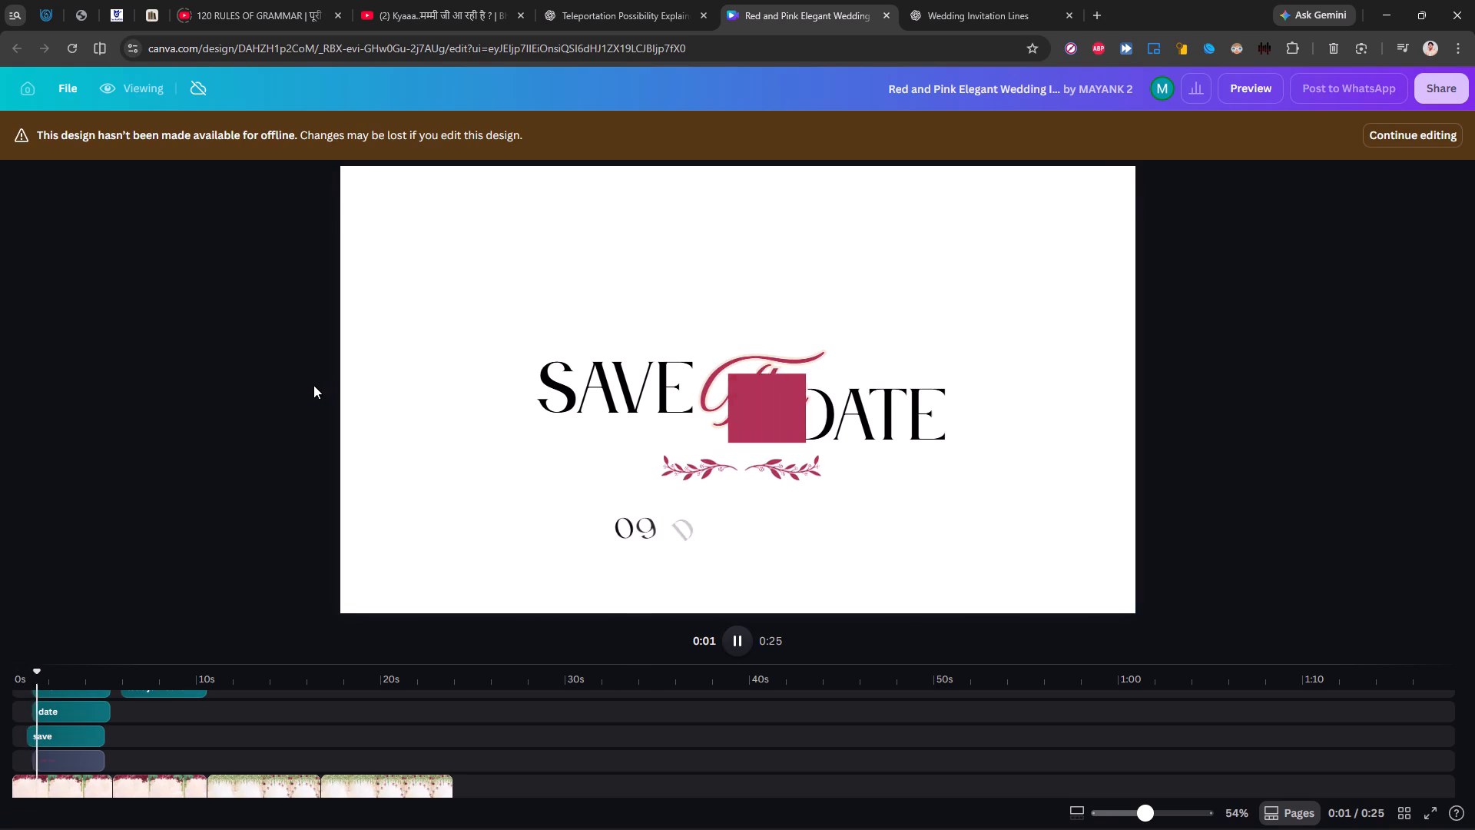
{"action": "scroll", "coordinate": [313, 385], "scroll_direction": "down", "scroll_amount": 2}
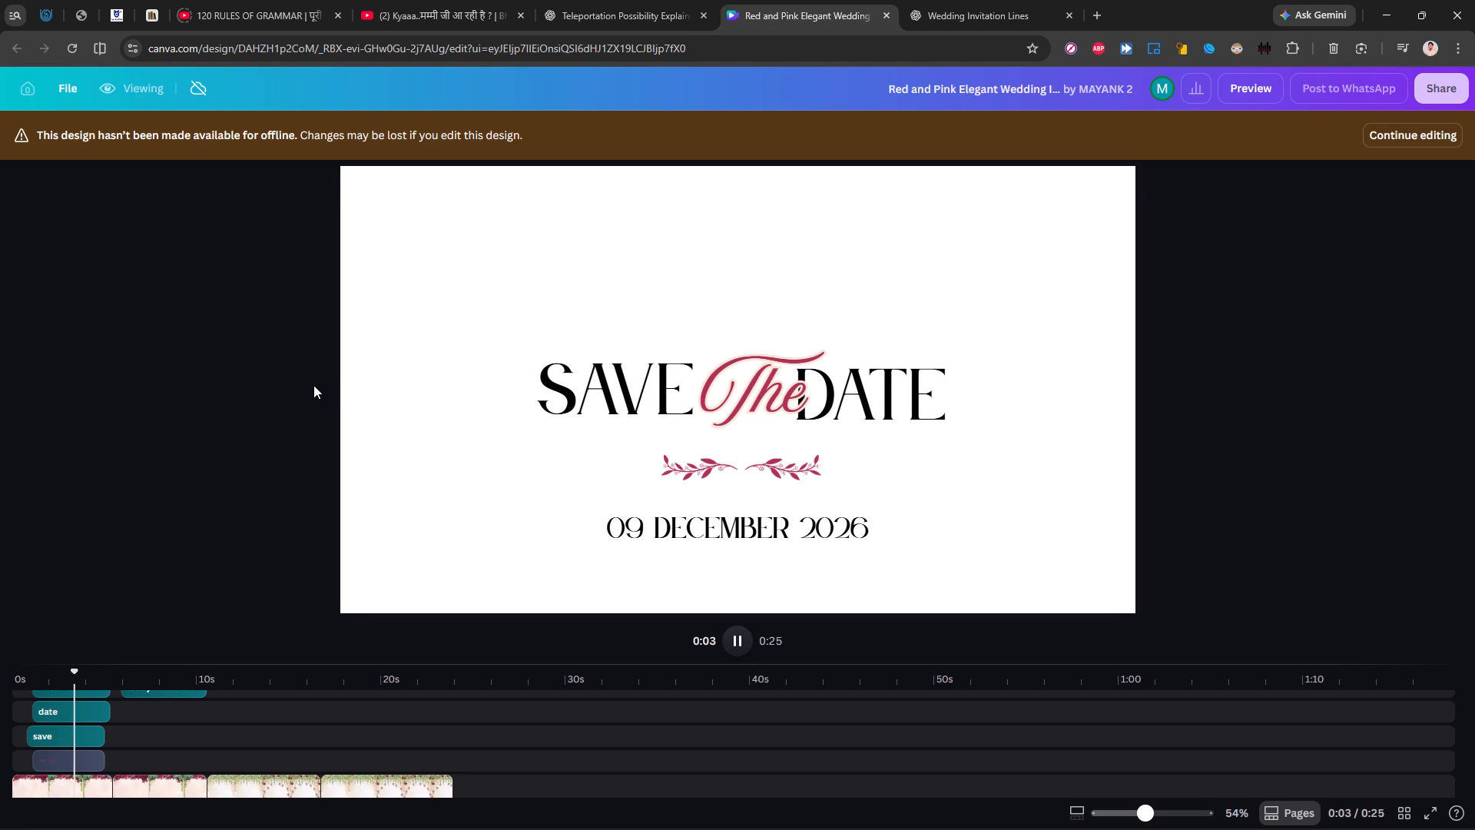